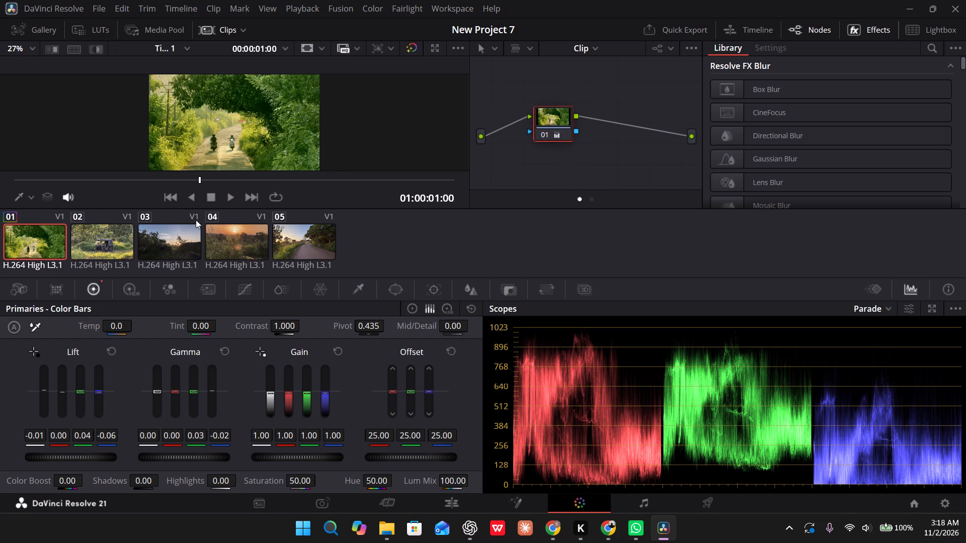
Balance the first clip's Gain color bars to about red 0.94, green 1.07 and blue 1.06.
left_click(287, 394)
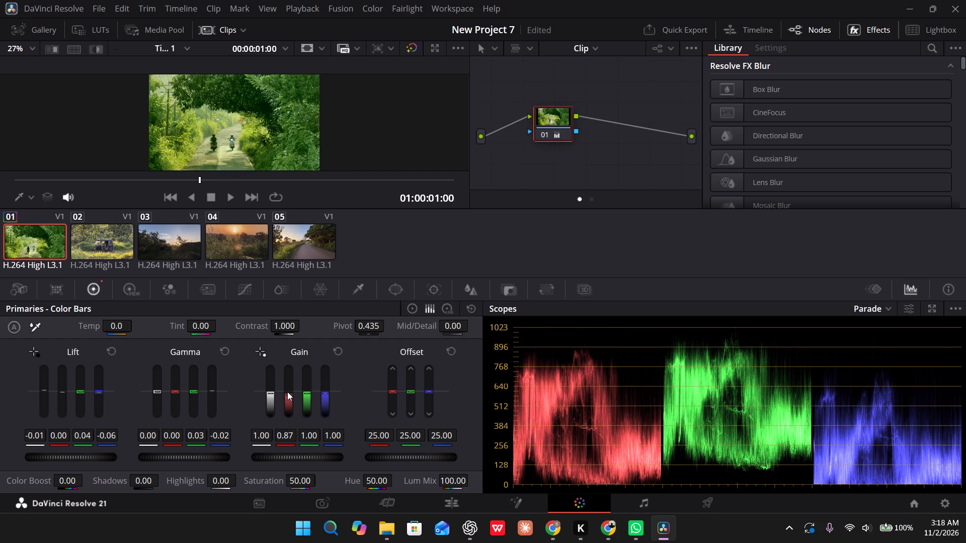
left_click_drag(306, 394, 307, 390)
left_click_drag(307, 390, 307, 395)
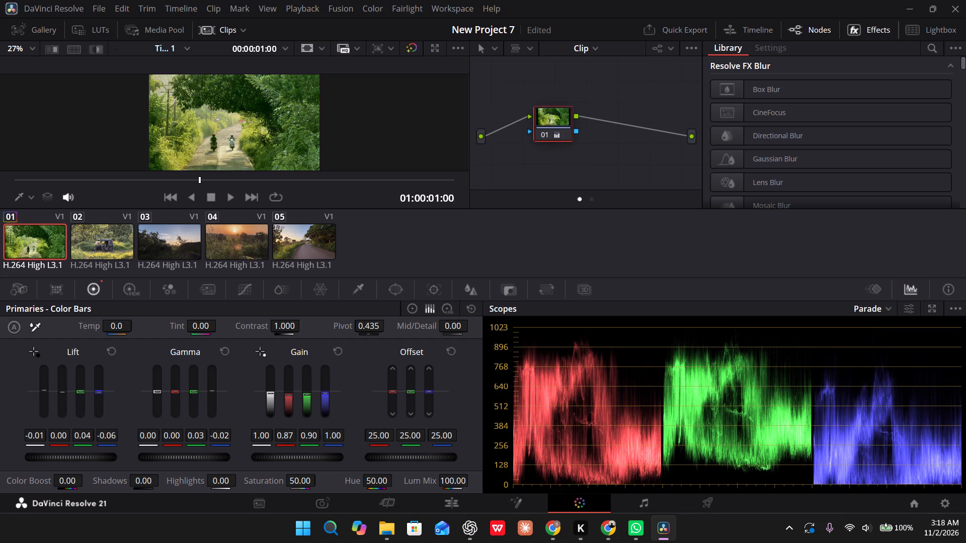
left_click_drag(307, 395, 306, 384)
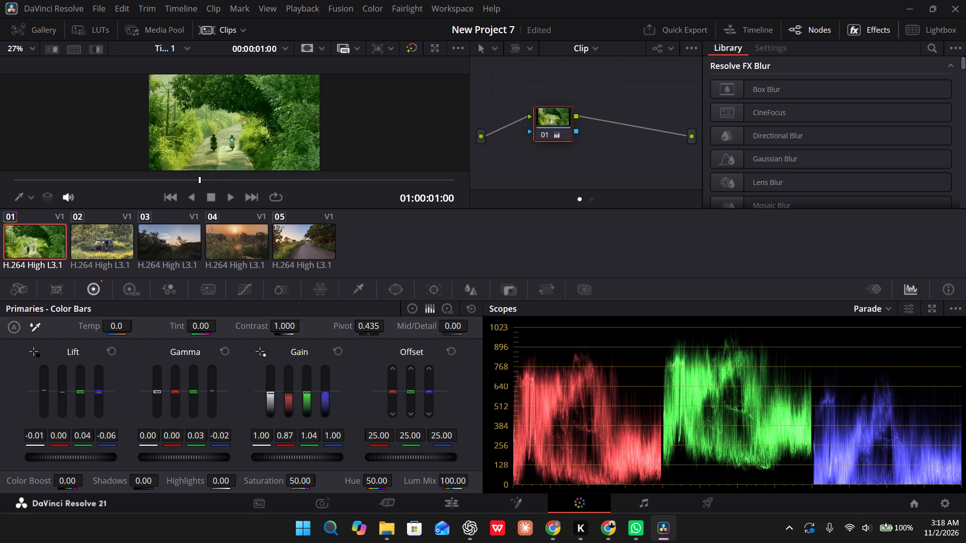
left_click_drag(306, 384, 306, 381)
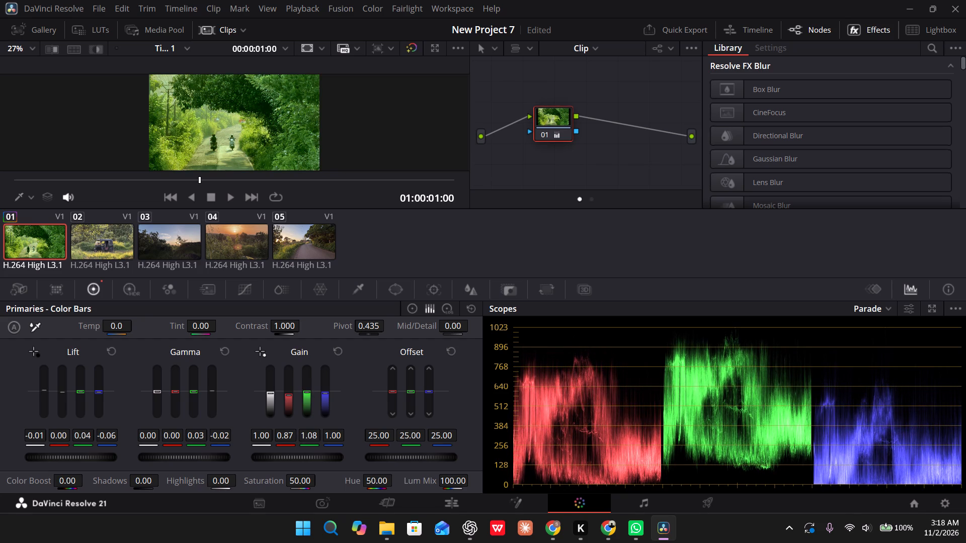
left_click_drag(306, 381, 306, 382)
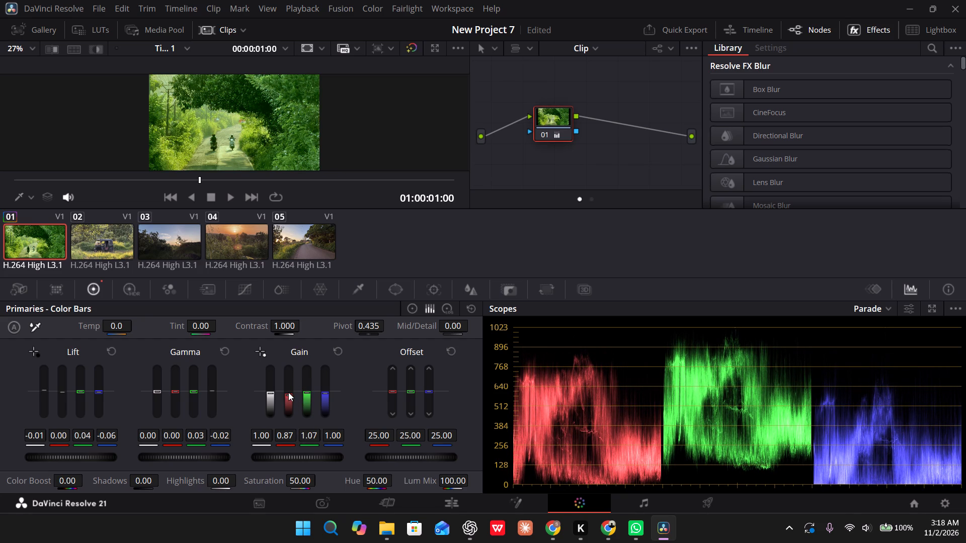
left_click_drag(288, 392, 289, 386)
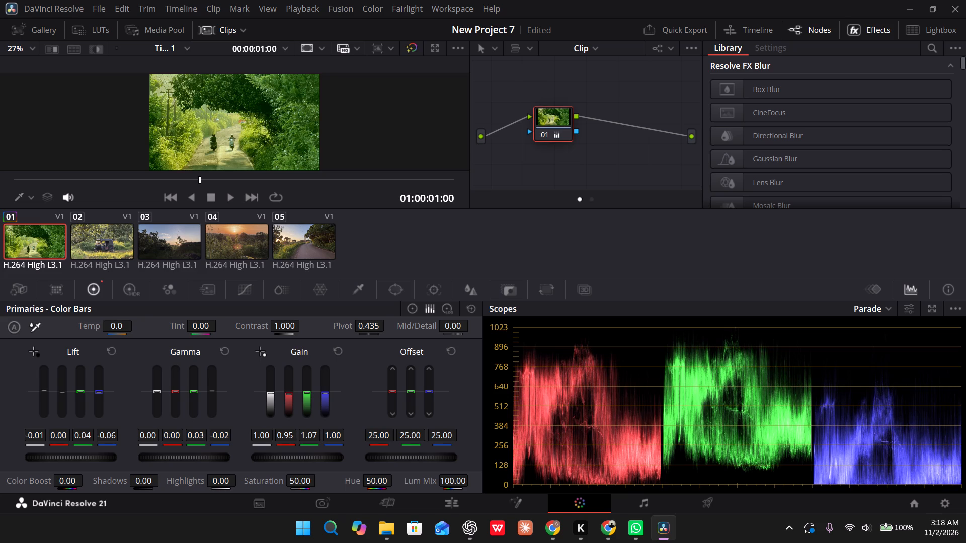
left_click_drag(289, 386, 289, 387)
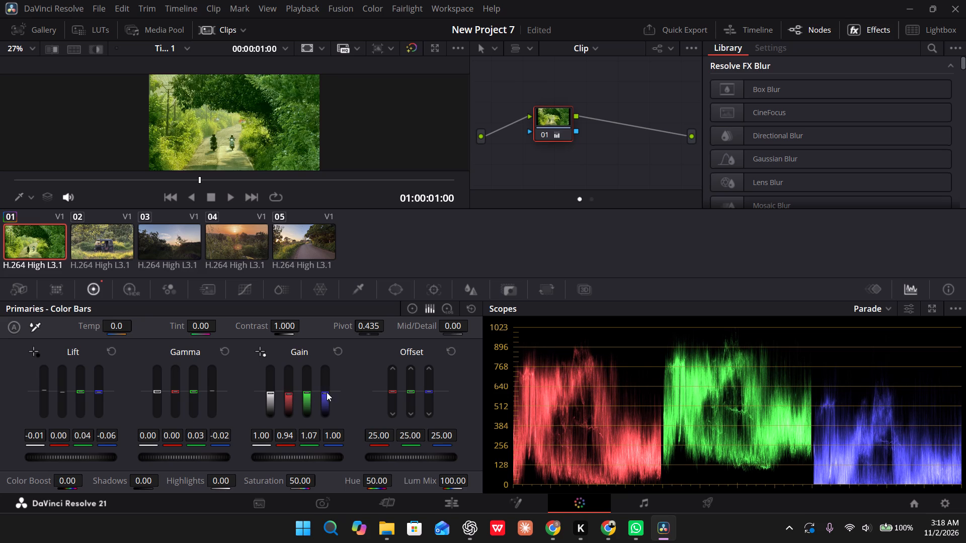
left_click_drag(326, 393, 328, 380)
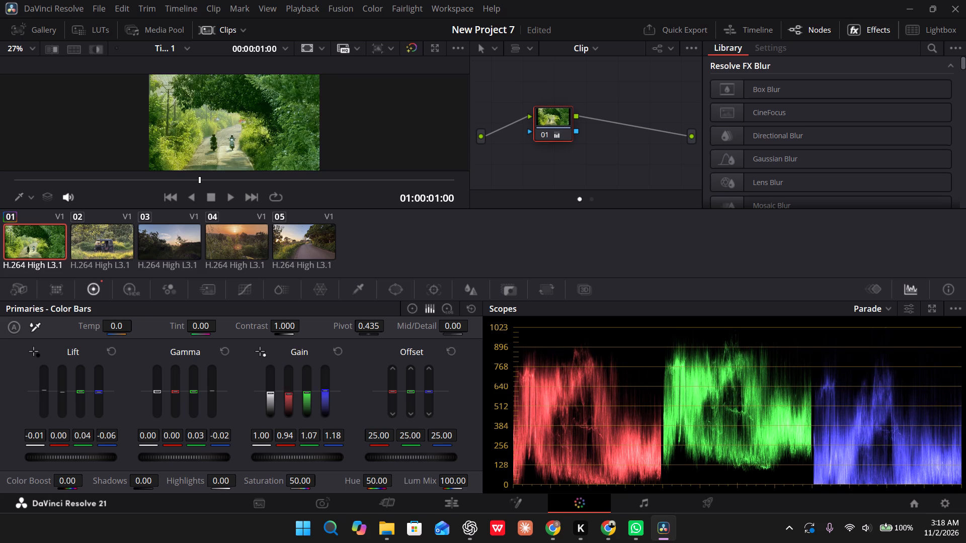
left_click_drag(328, 380, 327, 391)
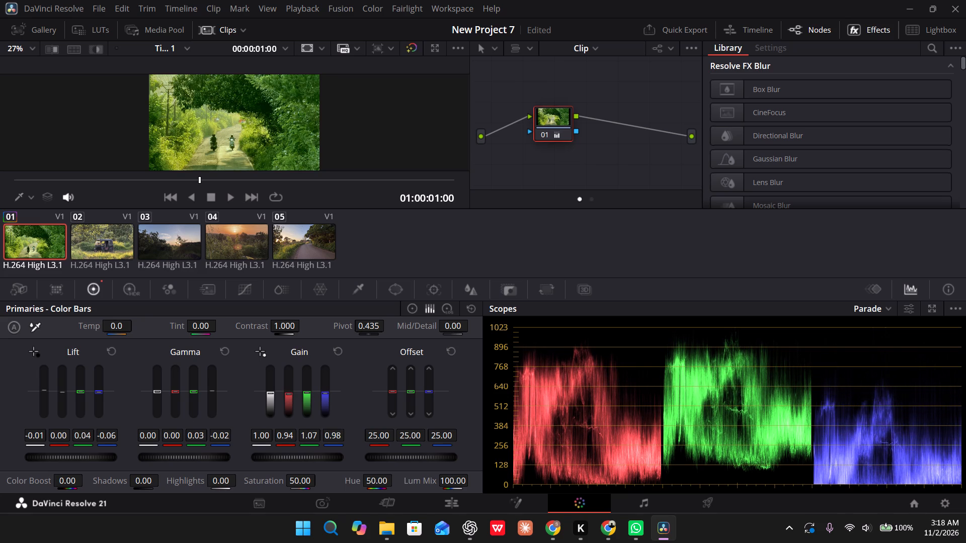
left_click_drag(327, 391, 325, 381)
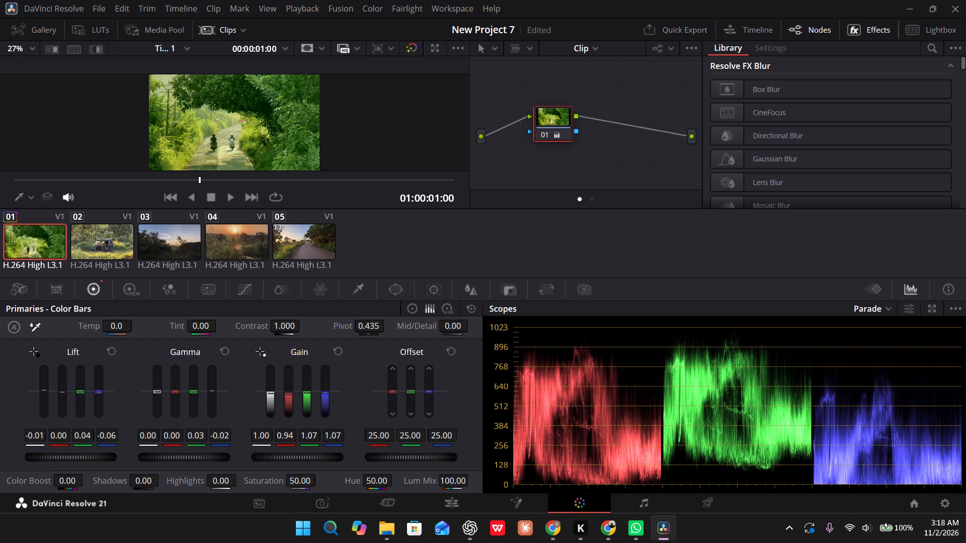
left_click_drag(325, 381, 326, 380)
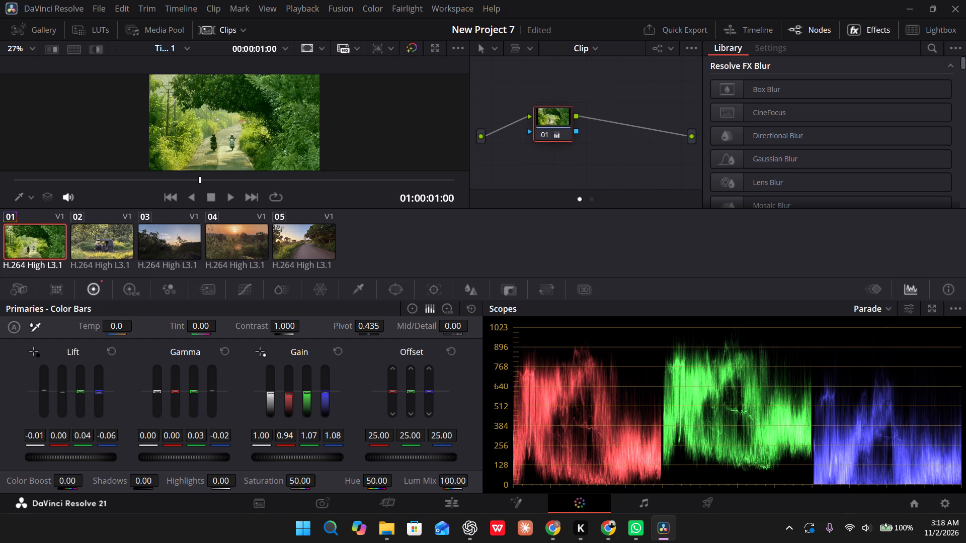
left_click_drag(326, 380, 325, 381)
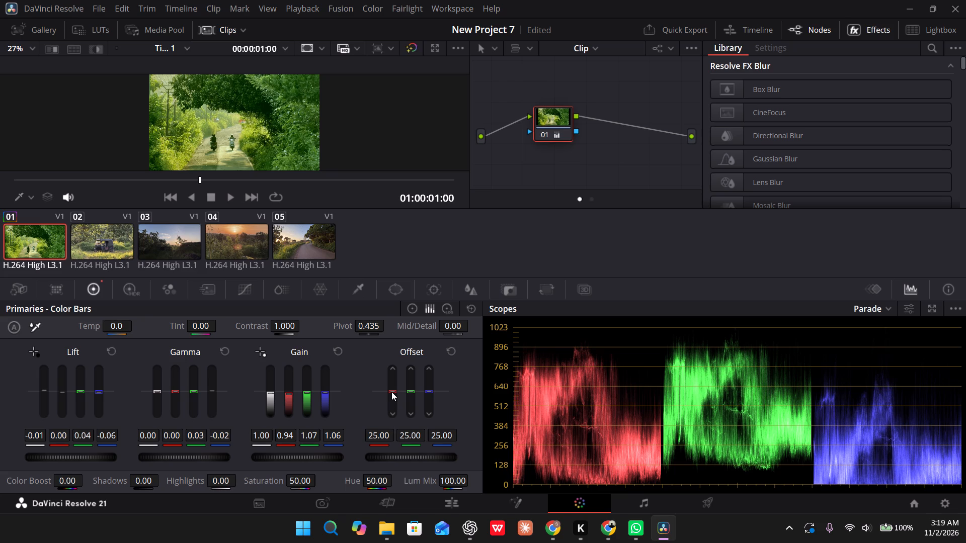
Balance the first clip's Offset color bars to about red 21.80, green 23.60 and blue 26.60.
left_click_drag(391, 392, 394, 357)
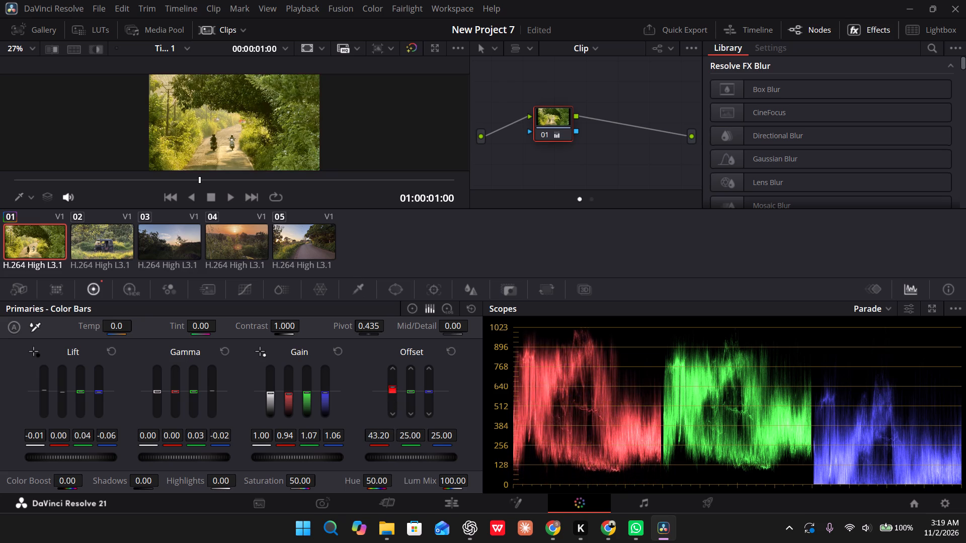
left_click_drag(394, 357, 402, 392)
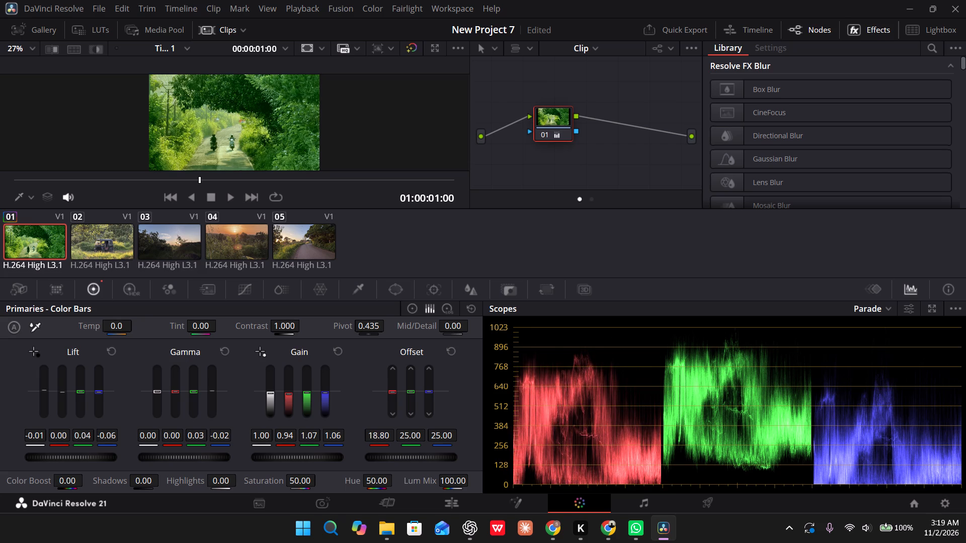
left_click_drag(402, 392, 402, 391)
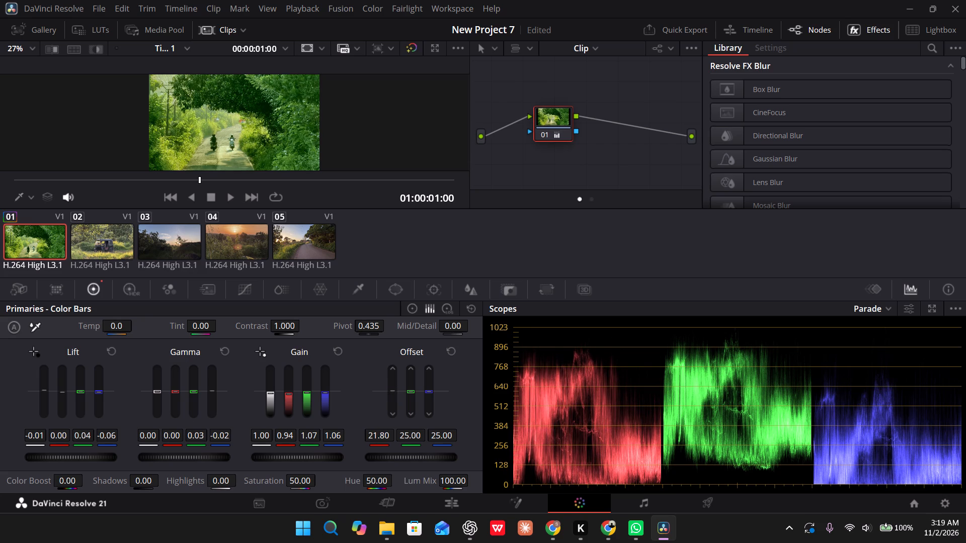
left_click_drag(402, 391, 402, 391)
left_click_drag(410, 390, 411, 390)
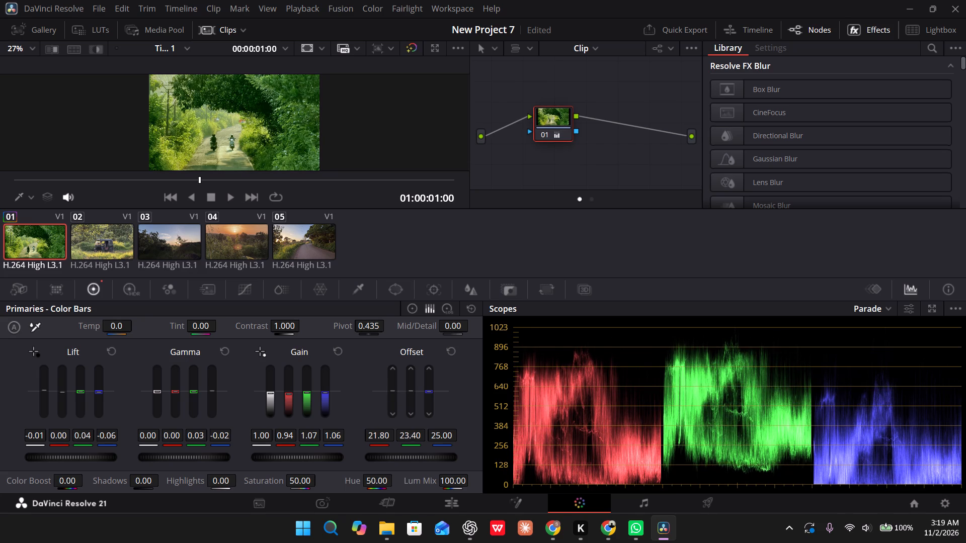
left_click_drag(411, 390, 412, 377)
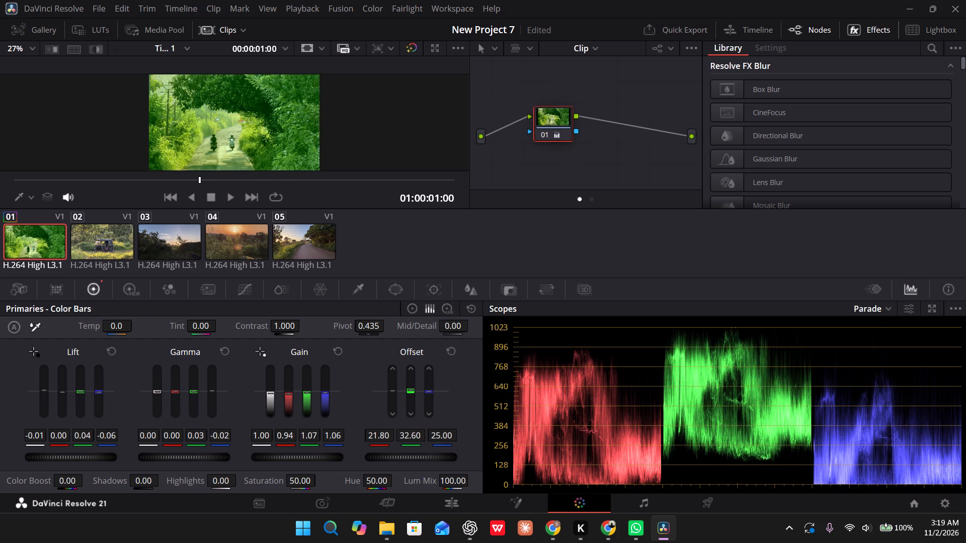
left_click_drag(412, 377, 411, 381)
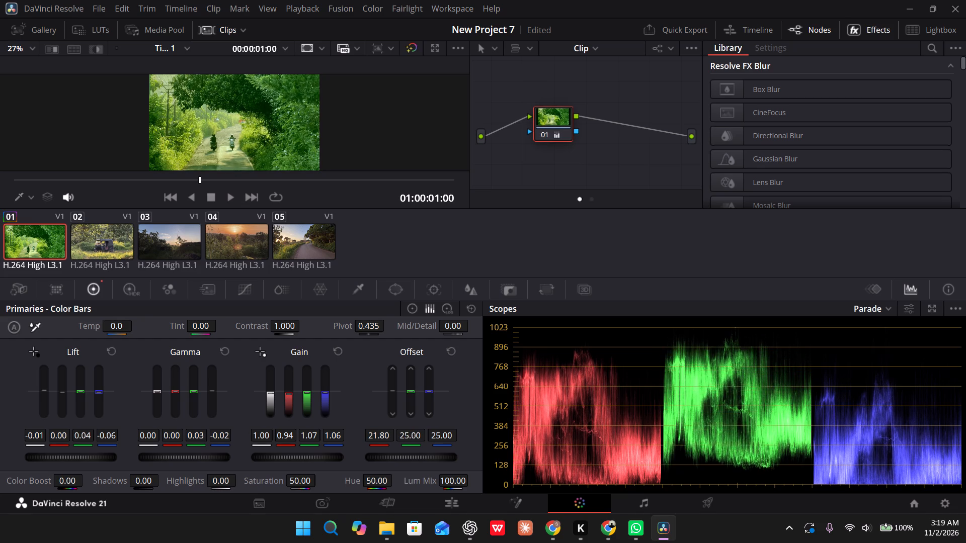
left_click_drag(411, 381, 411, 384)
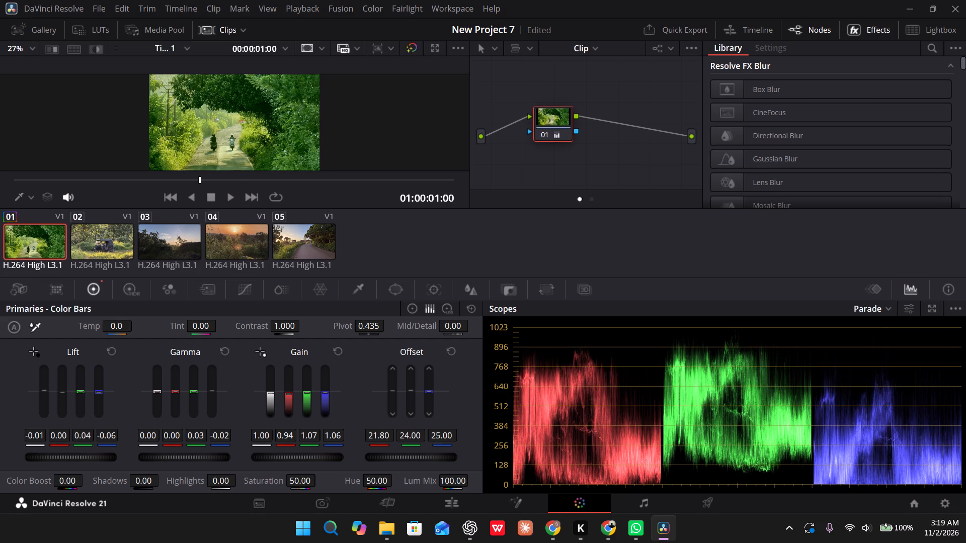
left_click_drag(411, 384, 411, 384)
left_click_drag(429, 391, 429, 390)
left_click_drag(429, 390, 430, 388)
left_click_drag(430, 388, 431, 386)
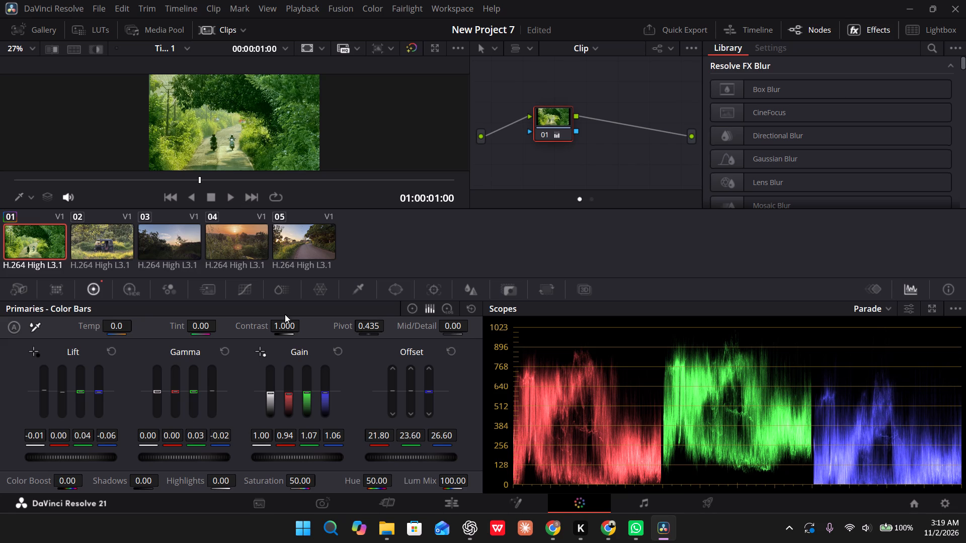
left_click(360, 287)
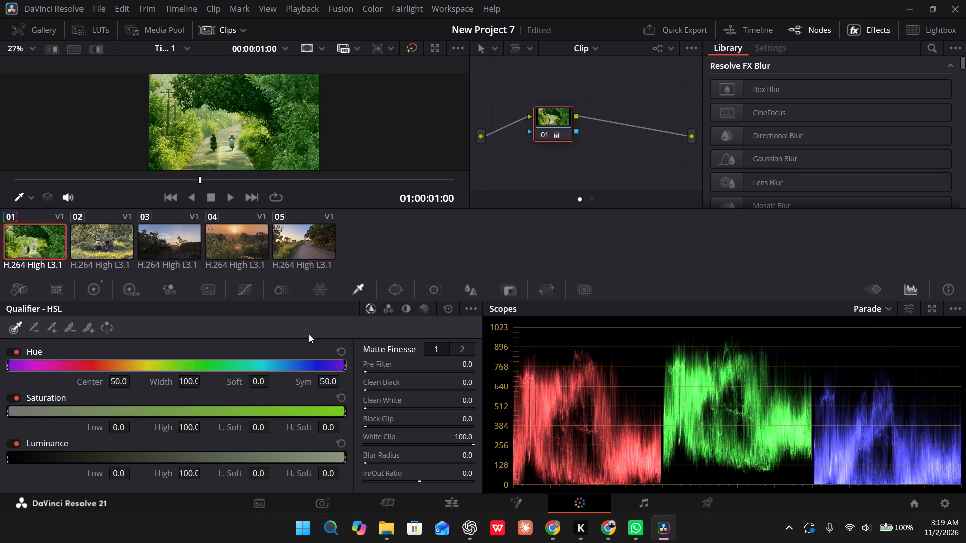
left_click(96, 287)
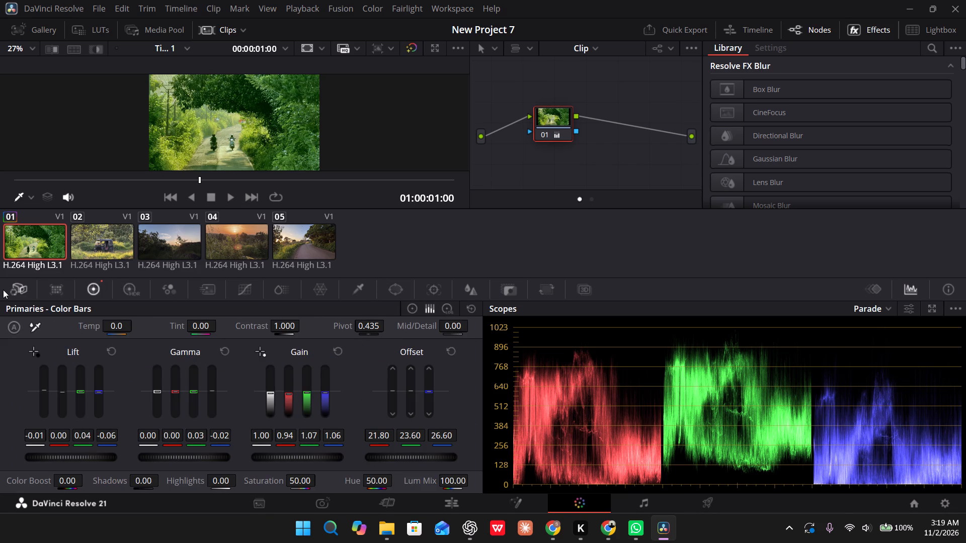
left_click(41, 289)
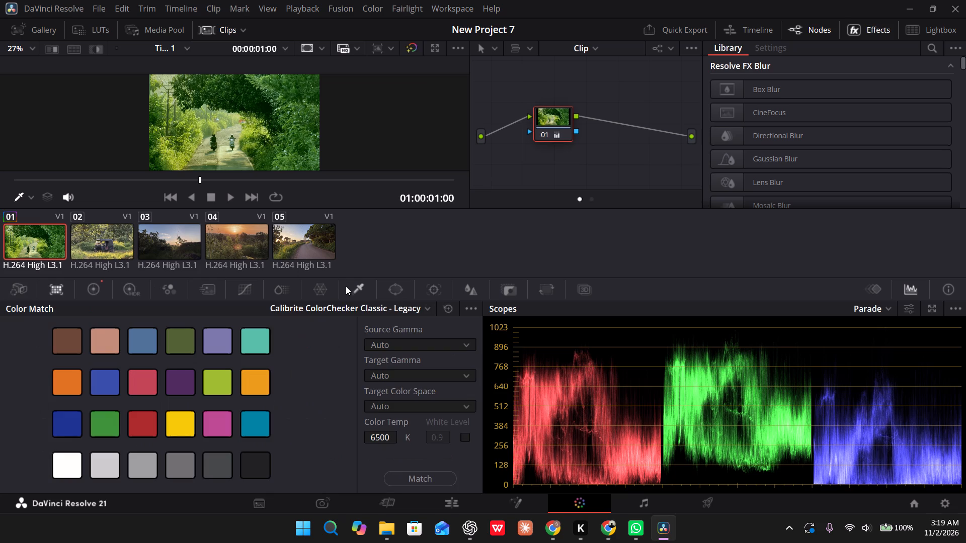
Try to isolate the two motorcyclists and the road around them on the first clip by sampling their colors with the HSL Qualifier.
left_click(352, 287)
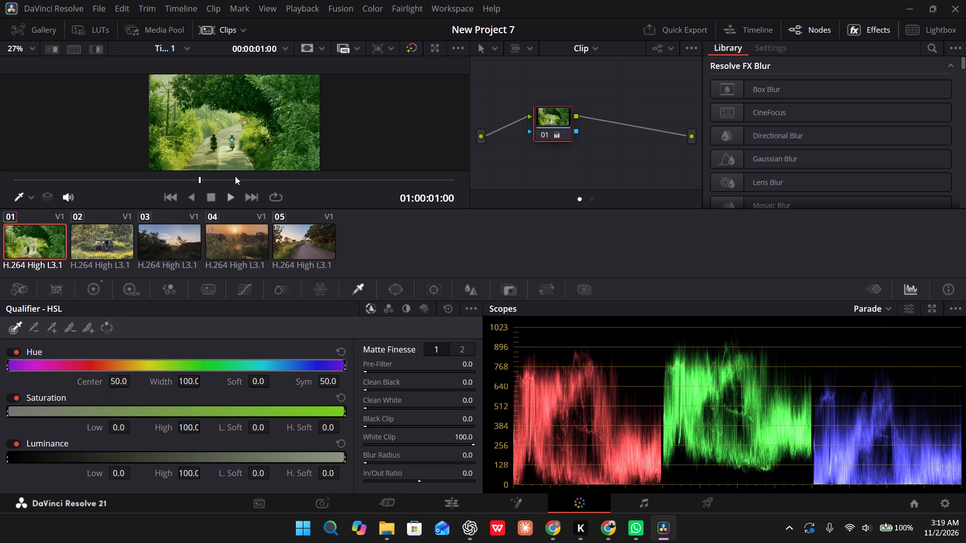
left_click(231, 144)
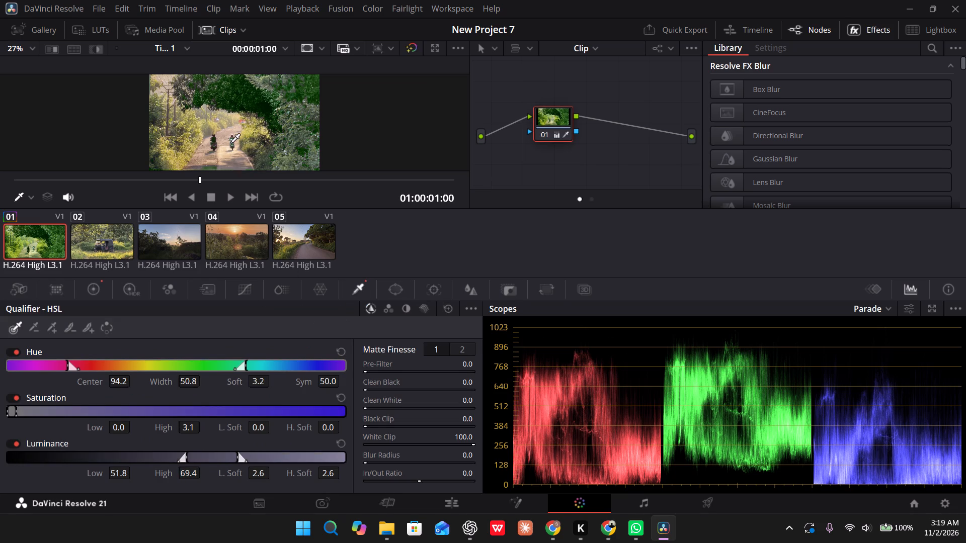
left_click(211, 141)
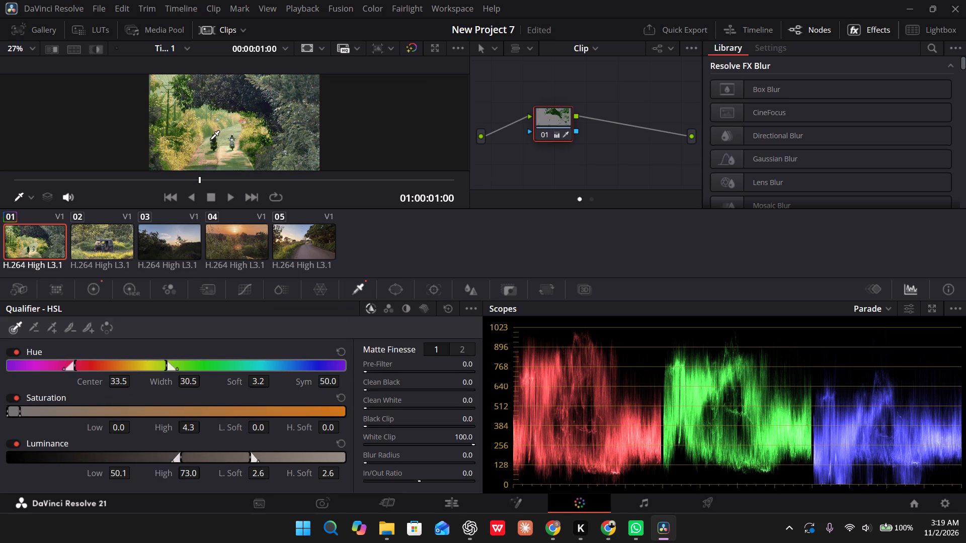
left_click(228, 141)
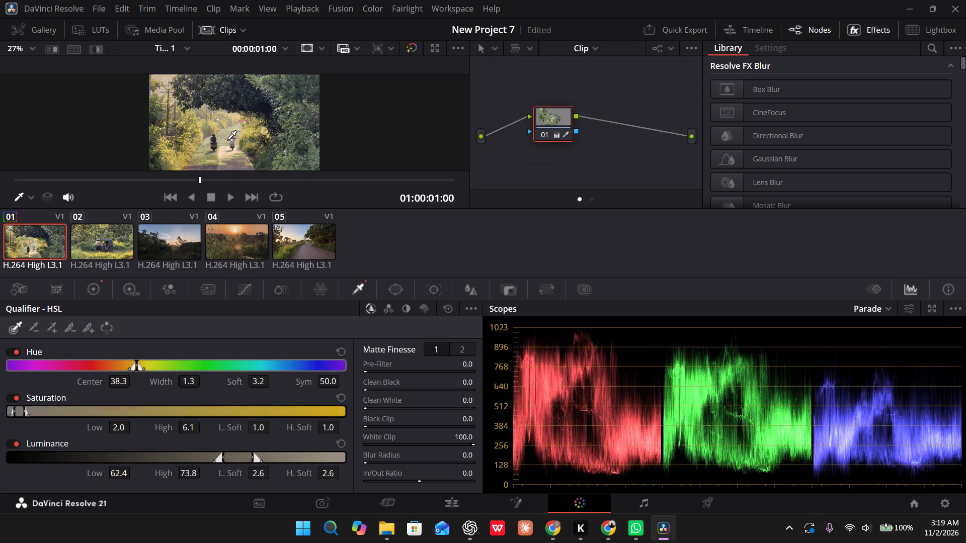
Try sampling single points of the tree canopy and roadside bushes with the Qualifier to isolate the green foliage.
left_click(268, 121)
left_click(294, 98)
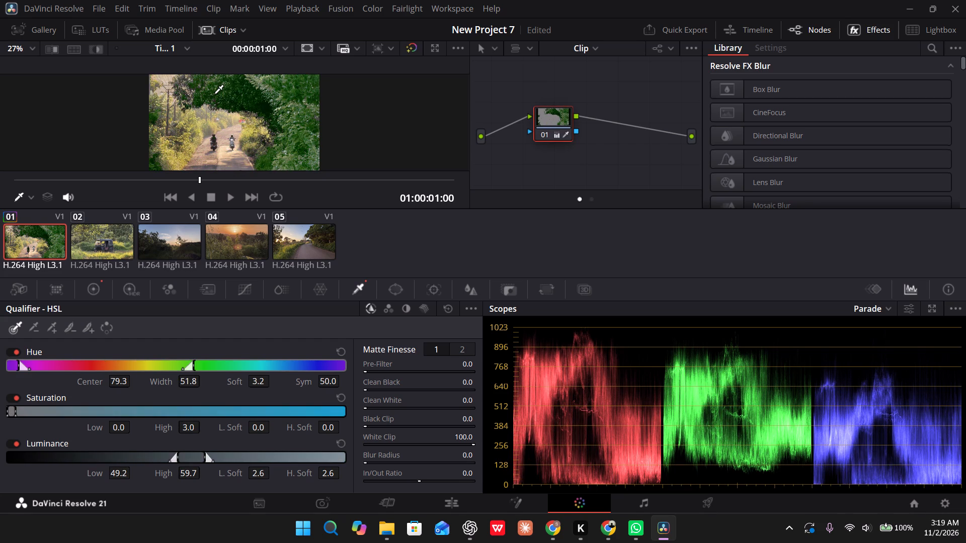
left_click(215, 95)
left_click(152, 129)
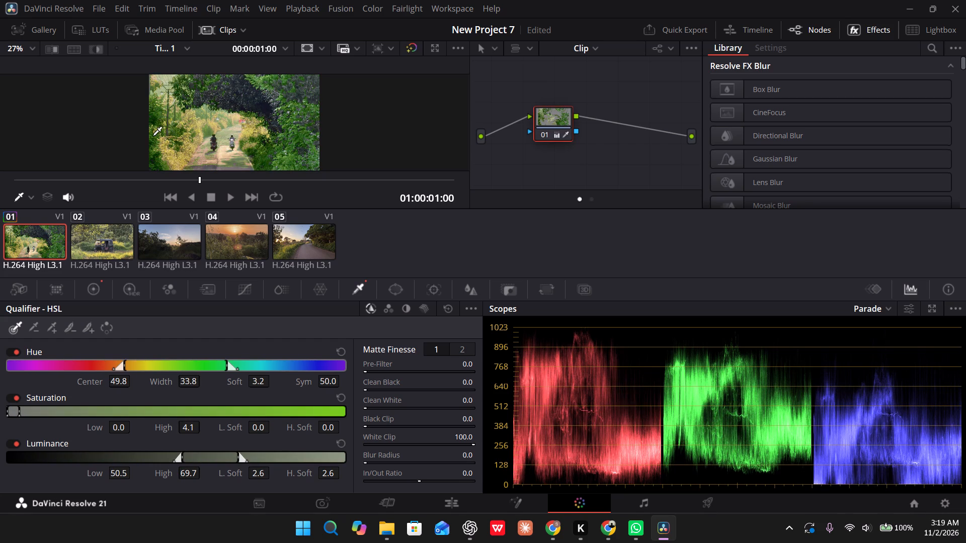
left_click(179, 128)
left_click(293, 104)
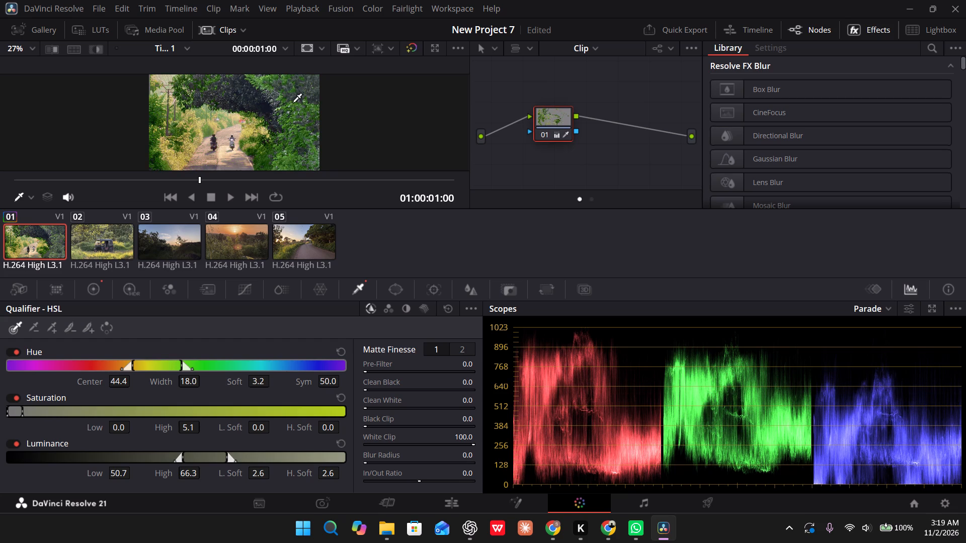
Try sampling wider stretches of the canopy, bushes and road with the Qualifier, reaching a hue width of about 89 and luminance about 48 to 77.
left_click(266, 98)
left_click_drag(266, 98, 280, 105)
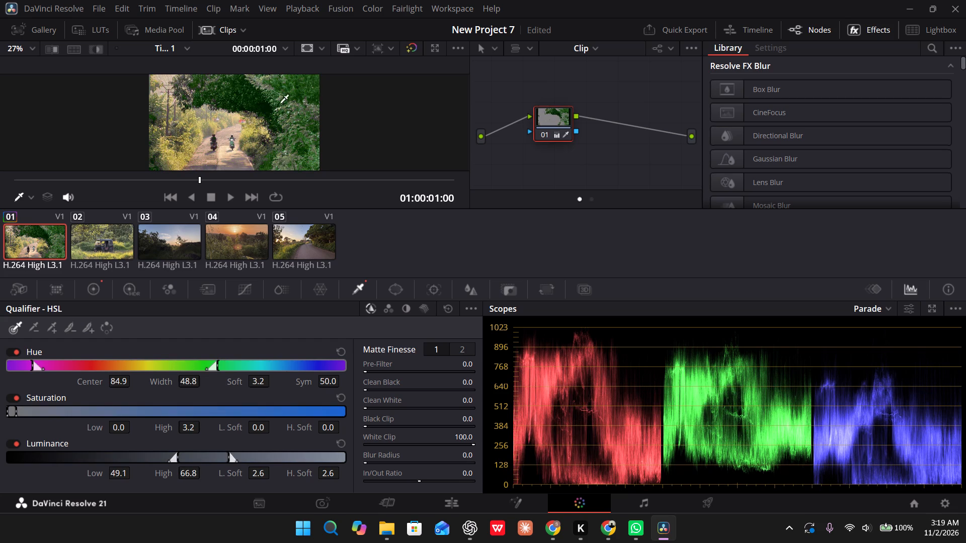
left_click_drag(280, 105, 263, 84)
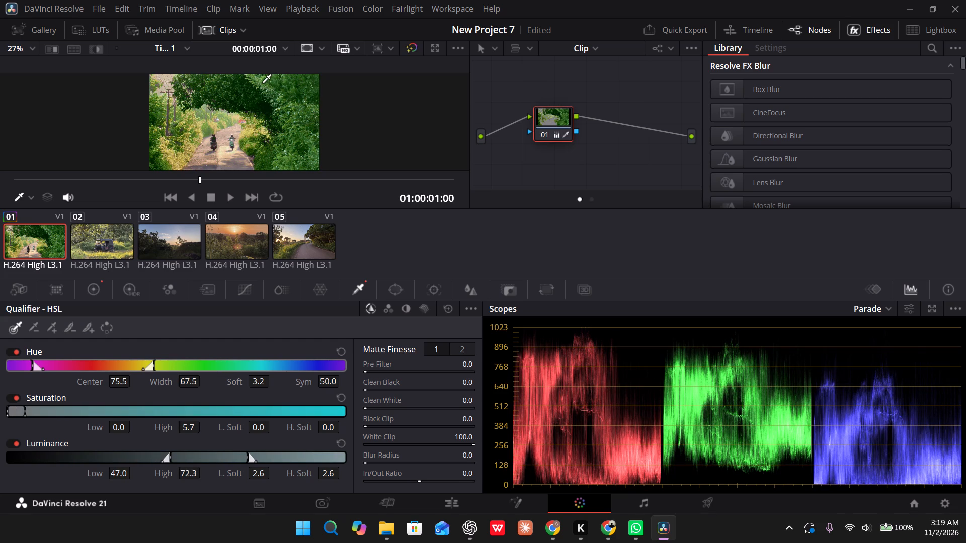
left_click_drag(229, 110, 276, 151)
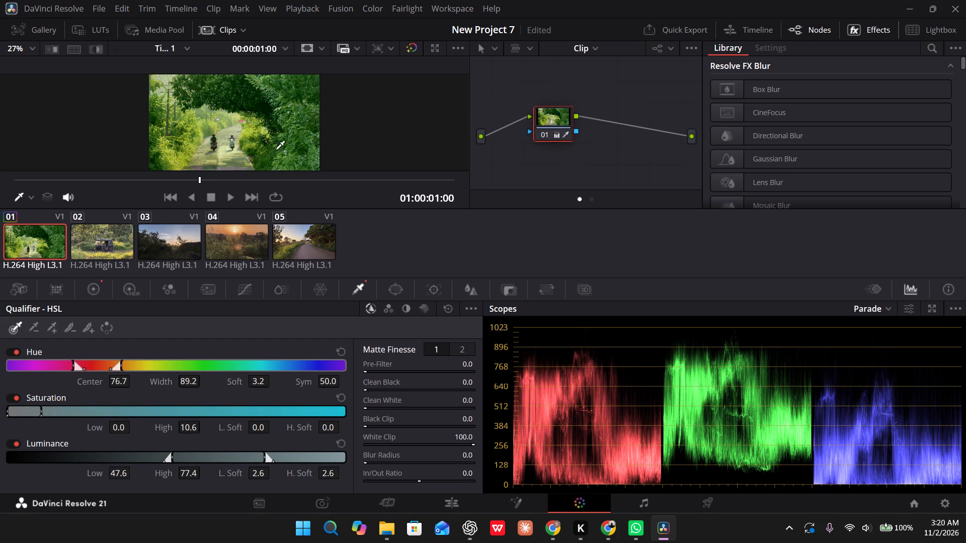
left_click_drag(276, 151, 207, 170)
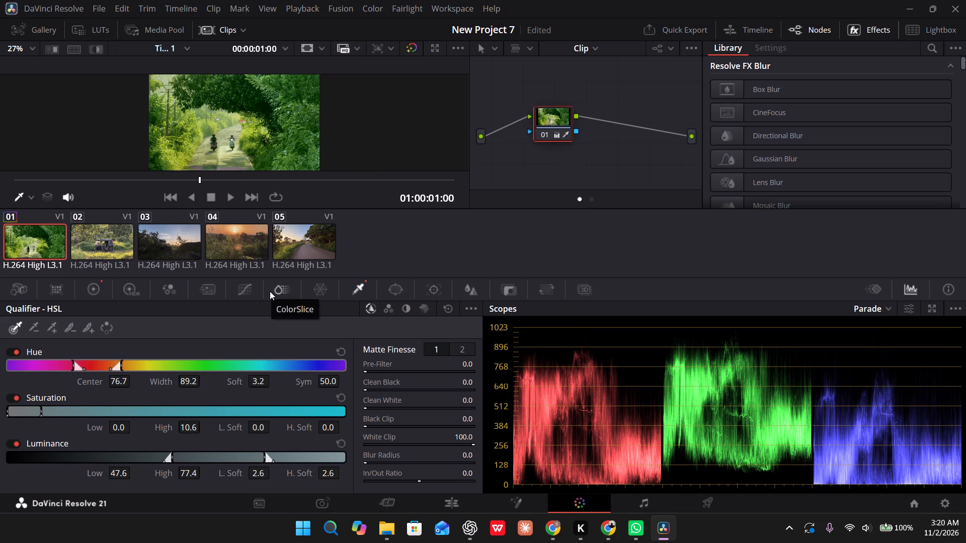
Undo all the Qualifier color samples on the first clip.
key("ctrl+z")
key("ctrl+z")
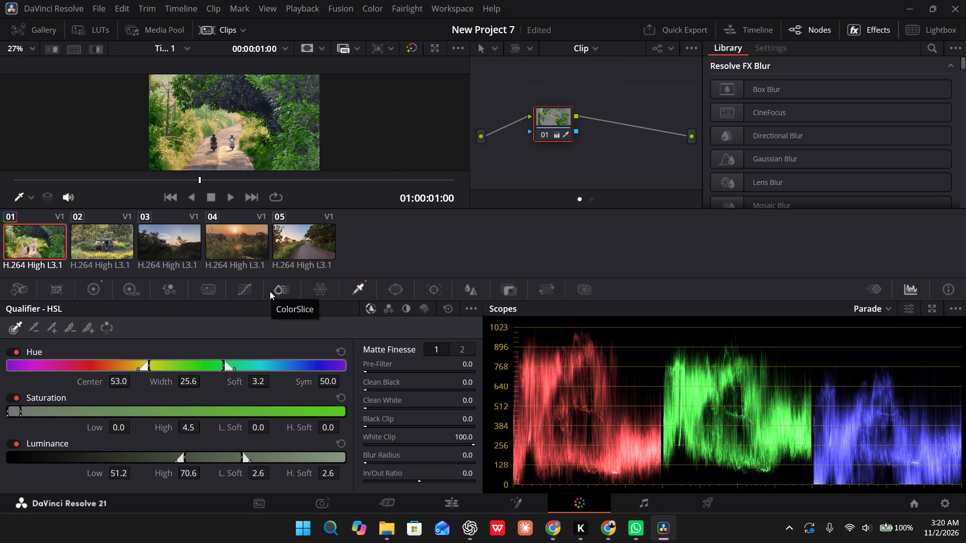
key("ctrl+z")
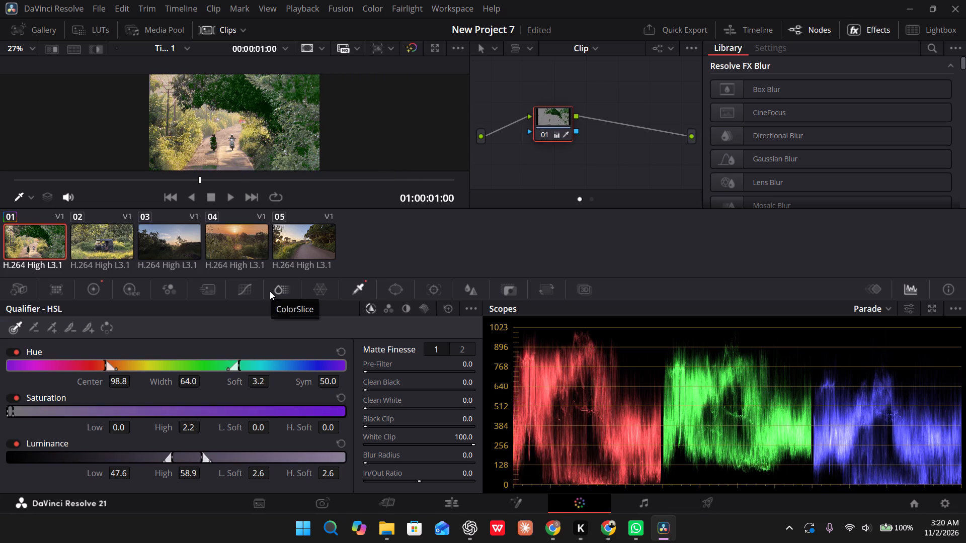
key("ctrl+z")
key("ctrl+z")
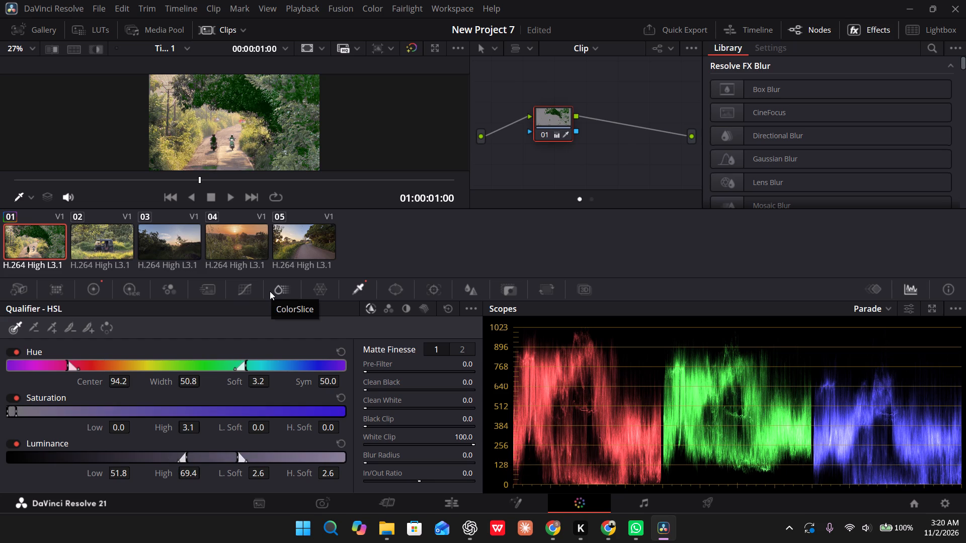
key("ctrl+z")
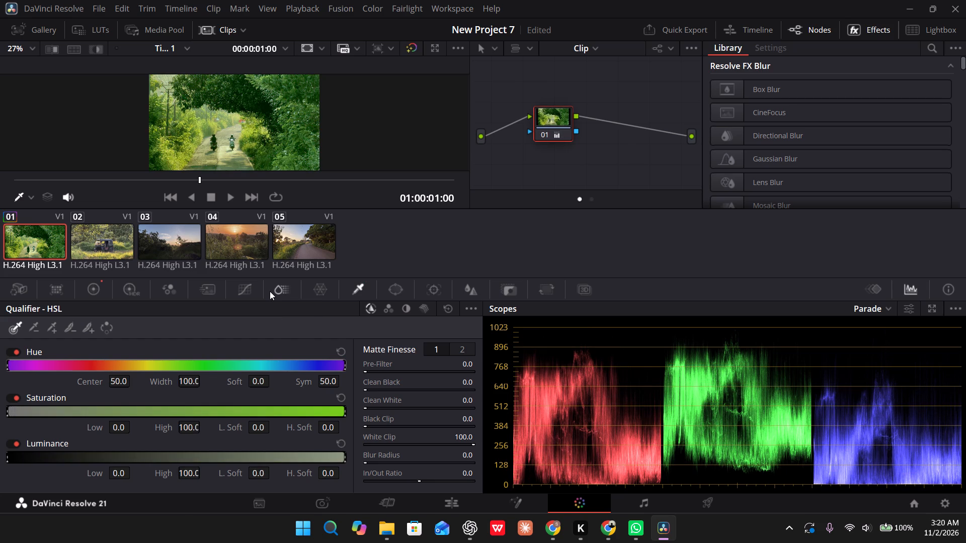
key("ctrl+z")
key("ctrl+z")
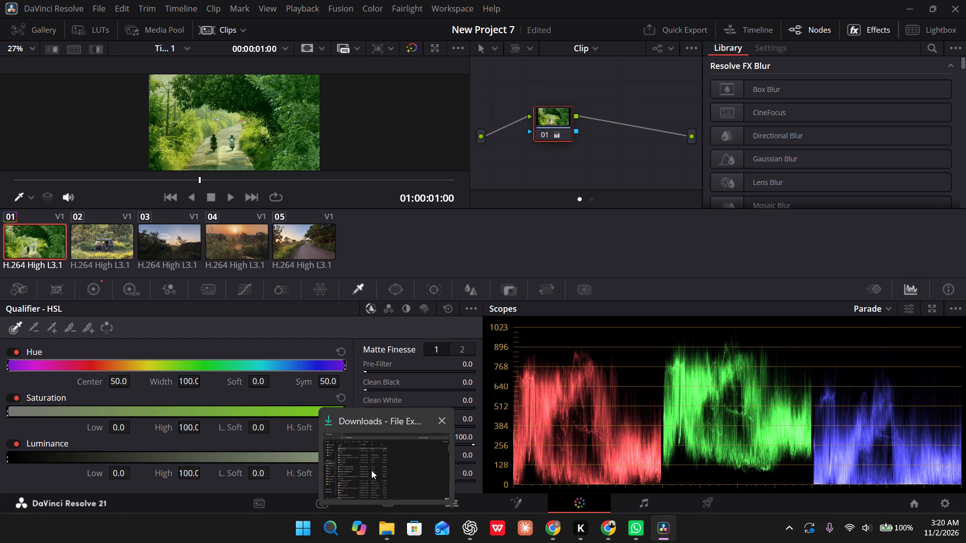
Examine the motorcyclist video Video-73332 from the Downloads folder, paused at about one second in Media Player, and return to DaVinci Resolve.
left_click(371, 470)
double_click(200, 122)
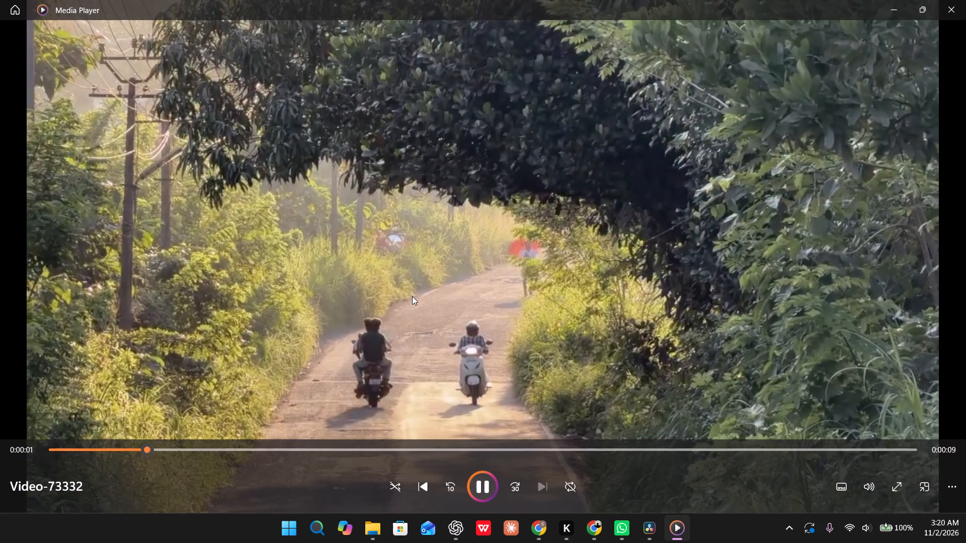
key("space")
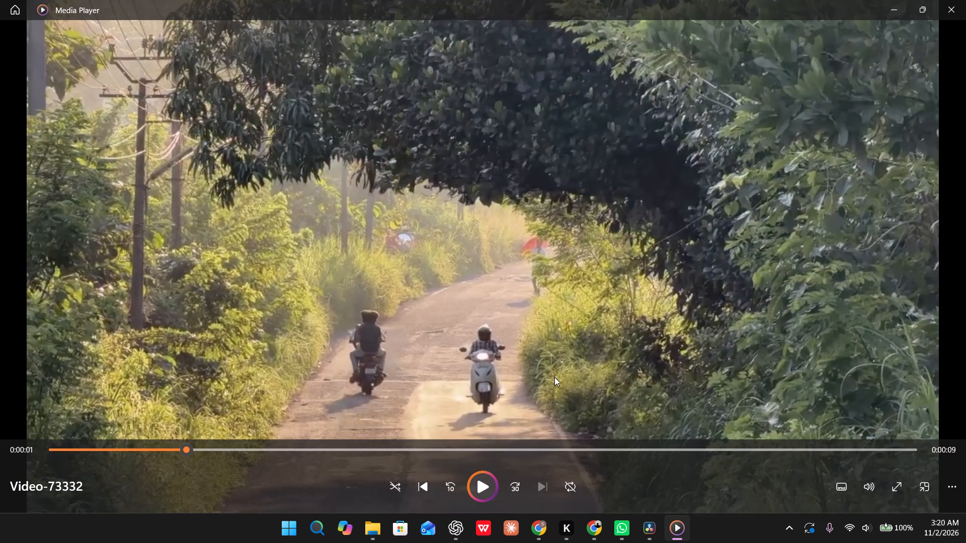
scroll(563, 280, "down", 1, "ctrl")
left_click(900, 498)
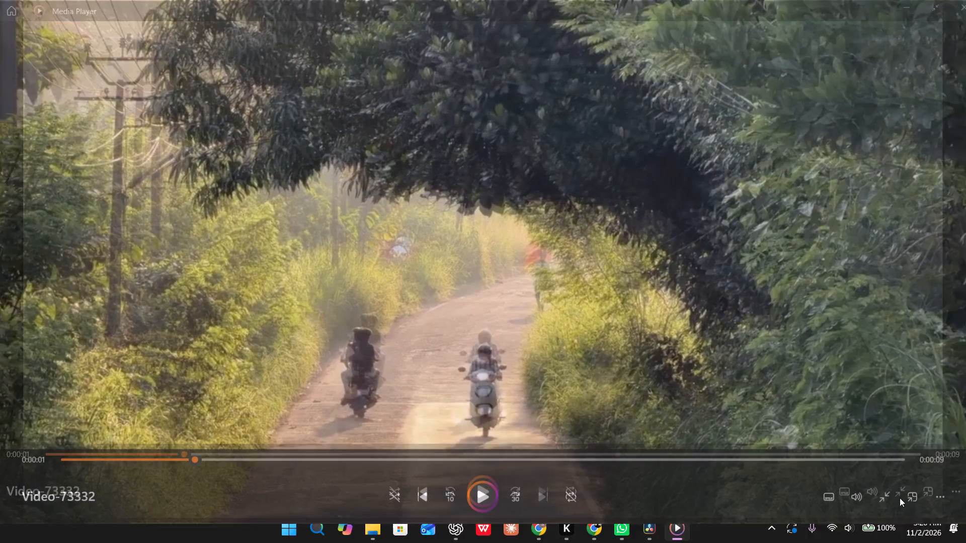
left_click(880, 500)
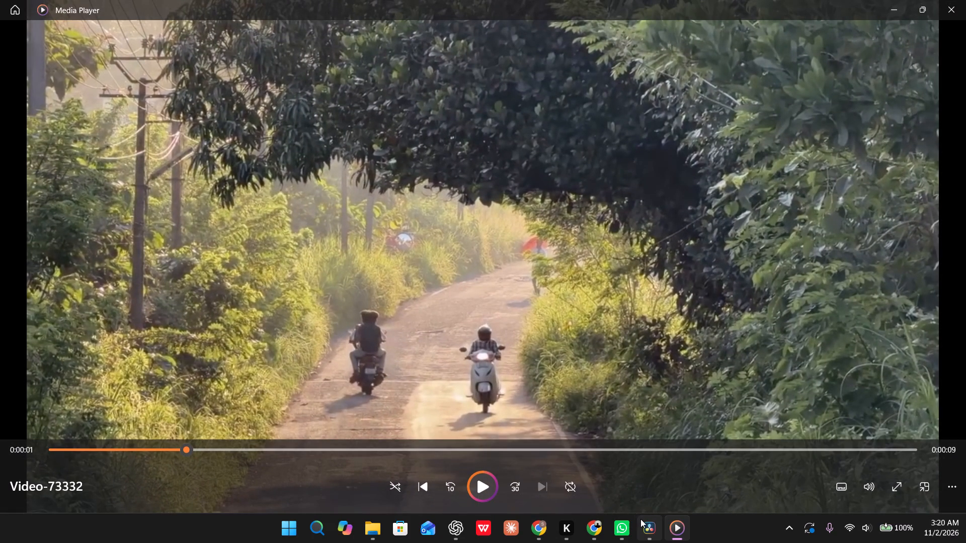
left_click(623, 460)
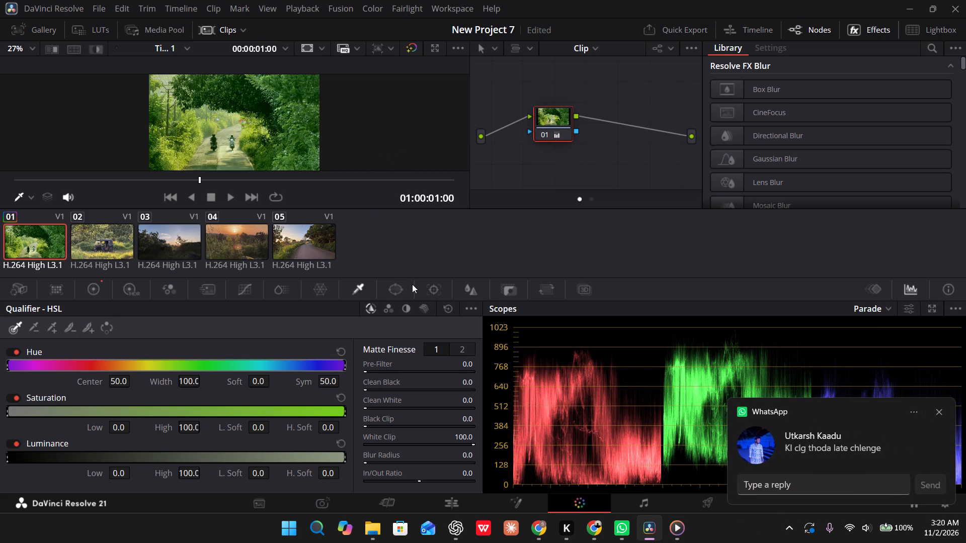
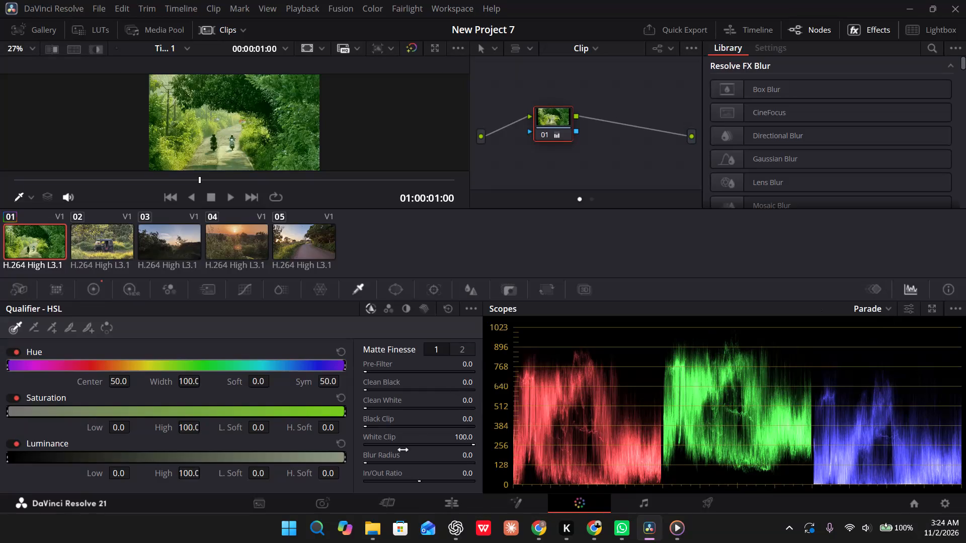
Switch to the Edit page and scrub between the graded motorcyclist clip and the auto-rickshaw clip to compare their look.
left_click(441, 497)
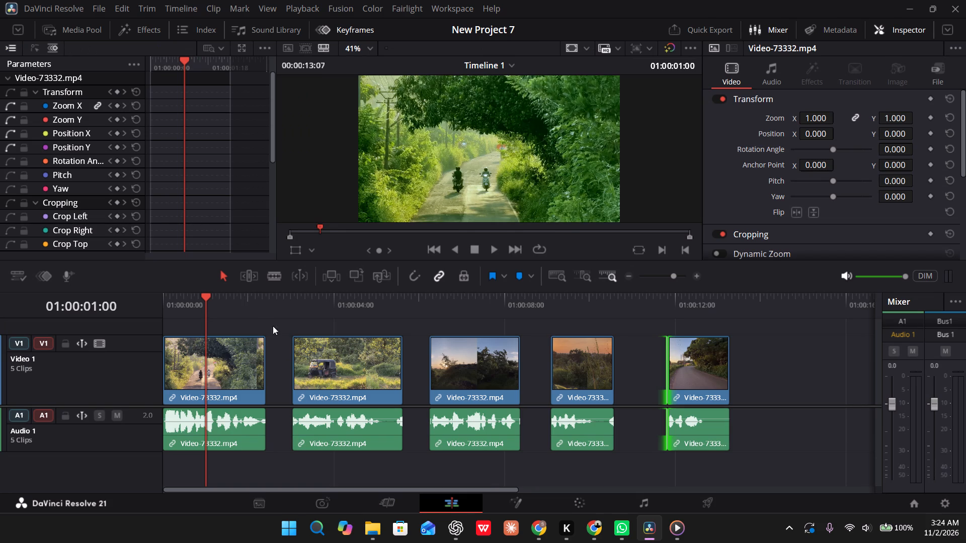
left_click_drag(197, 304, 254, 310)
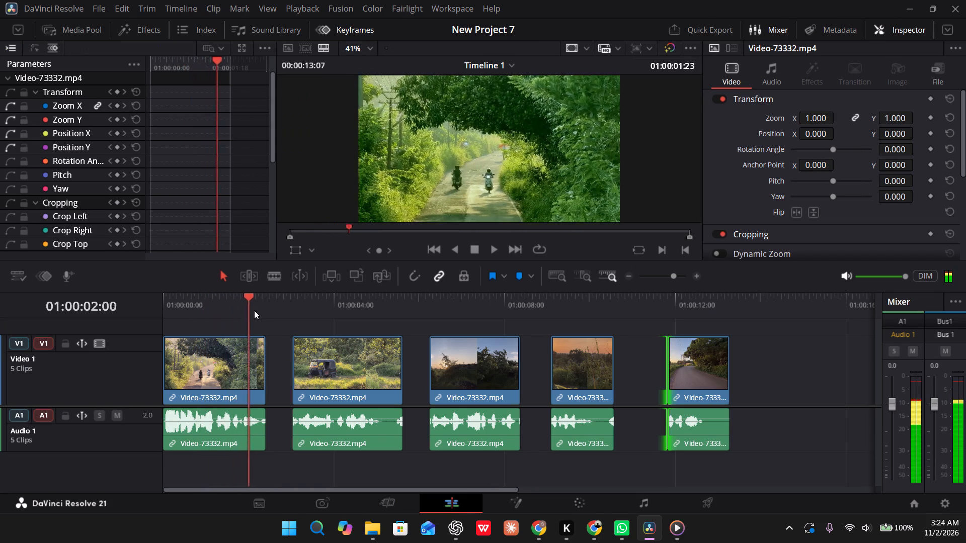
left_click_drag(254, 310, 374, 322)
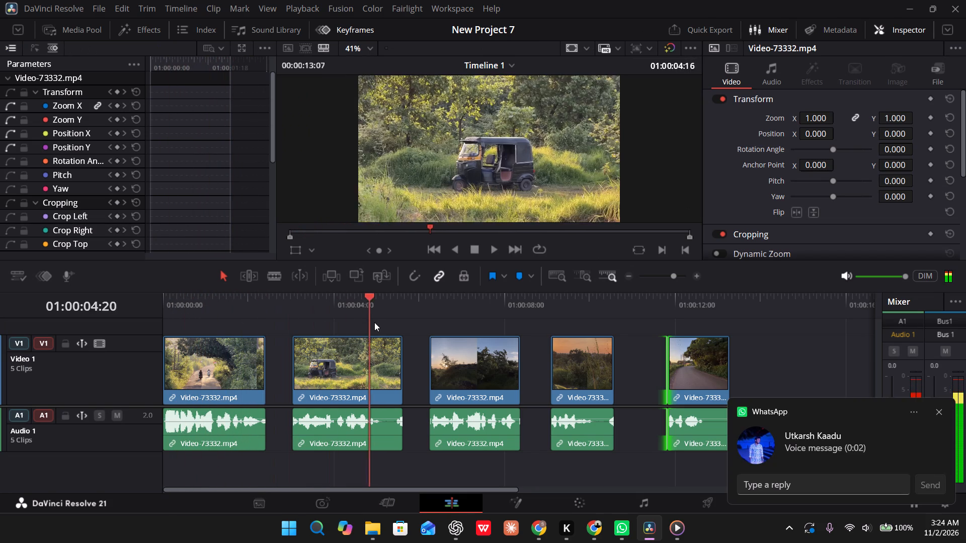
left_click_drag(374, 322, 197, 320)
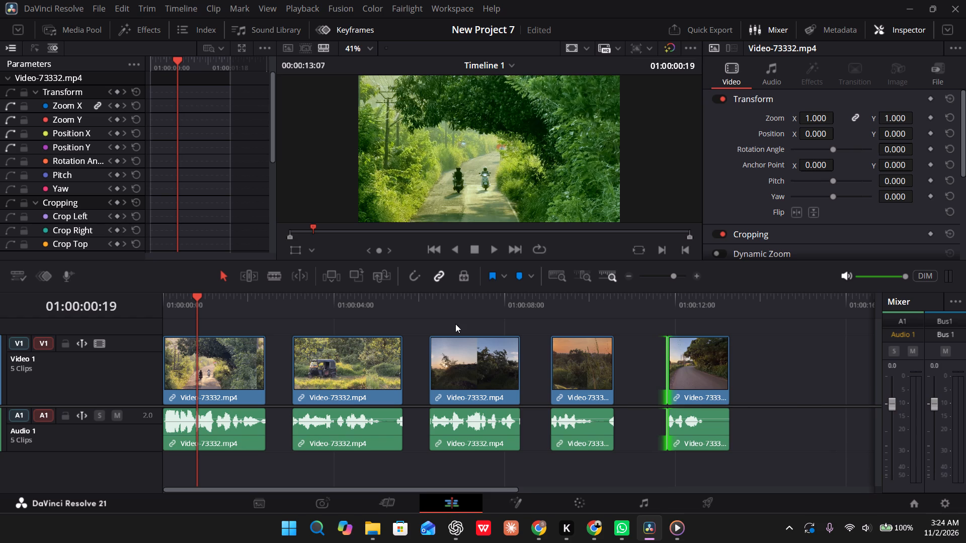
left_click_drag(302, 300, 338, 300)
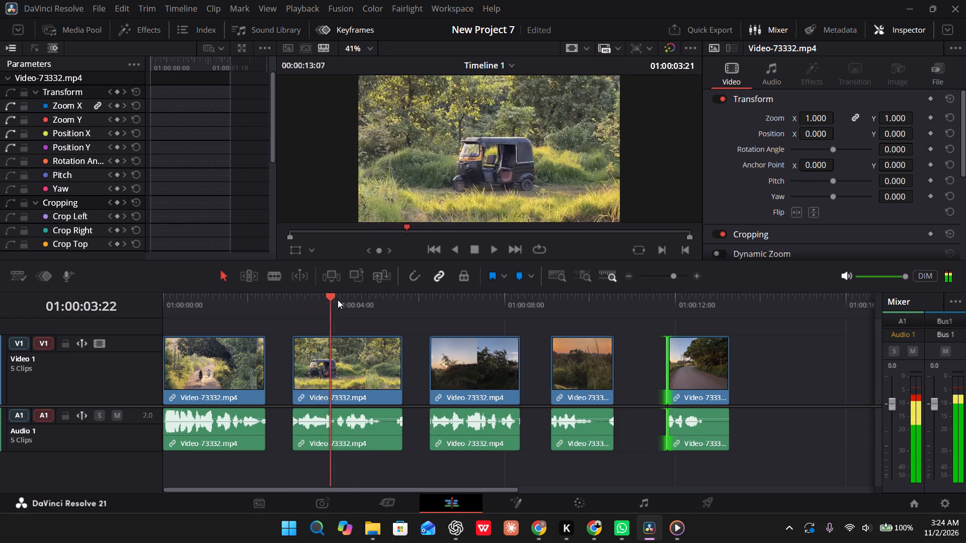
Scrub through the edit timeline to compare the graded first clip with the ungraded clips, stopping on the third clip at 01:00:06:13.
left_click_drag(338, 300, 335, 320)
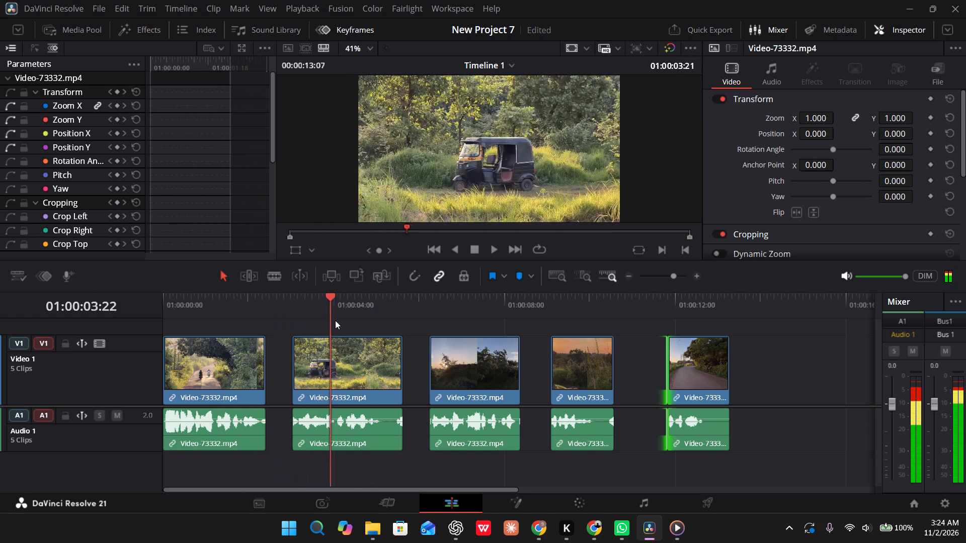
left_click_drag(335, 320, 192, 335)
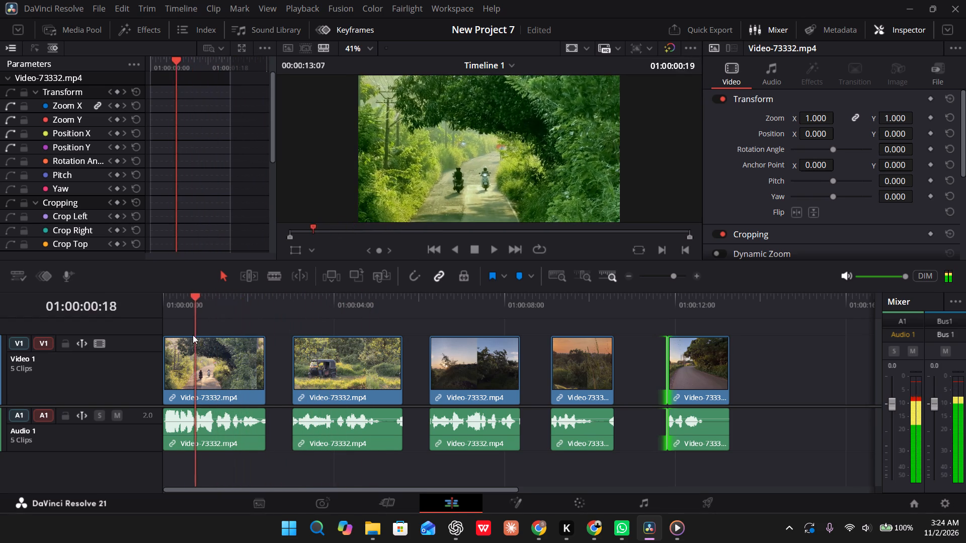
left_click_drag(192, 335, 210, 346)
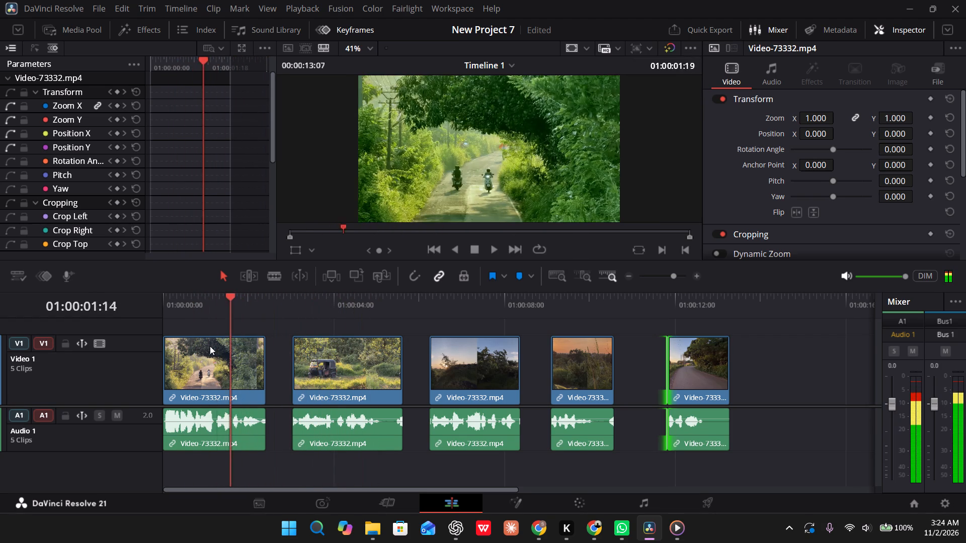
left_click_drag(210, 346, 206, 355)
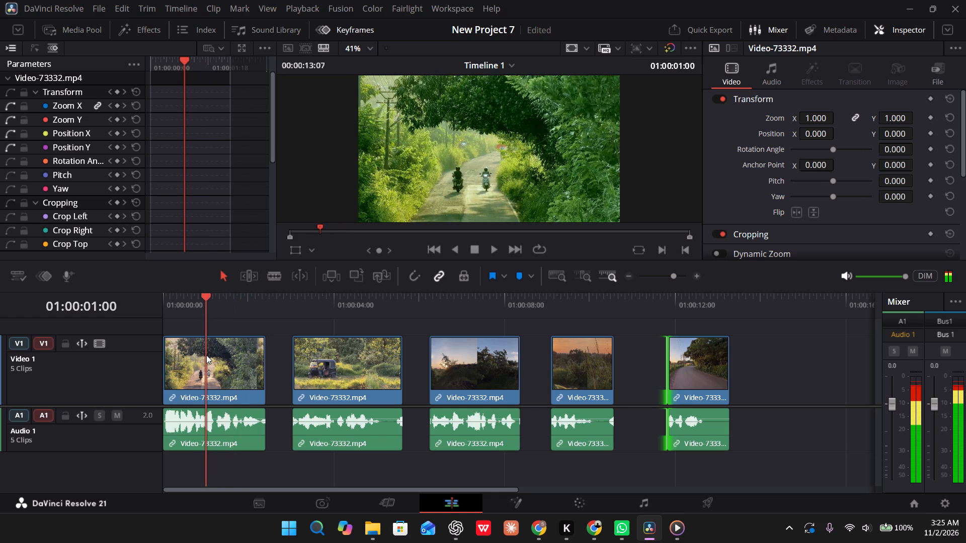
left_click_drag(206, 355, 317, 348)
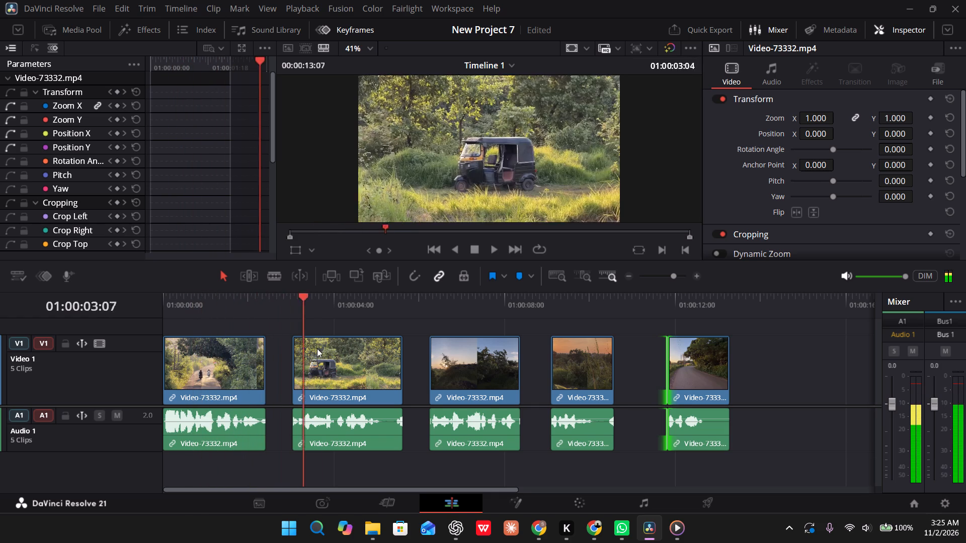
left_click_drag(317, 348, 170, 356)
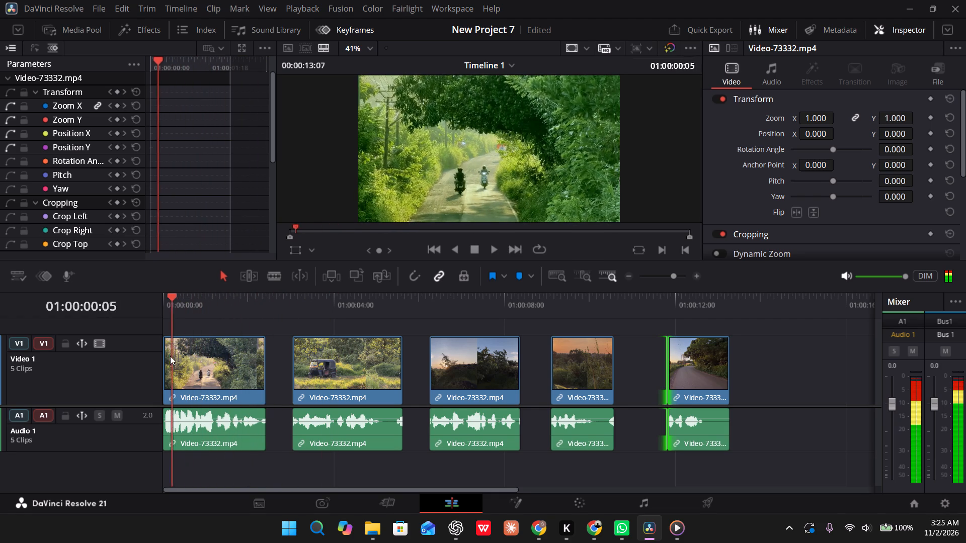
left_click_drag(170, 356, 563, 371)
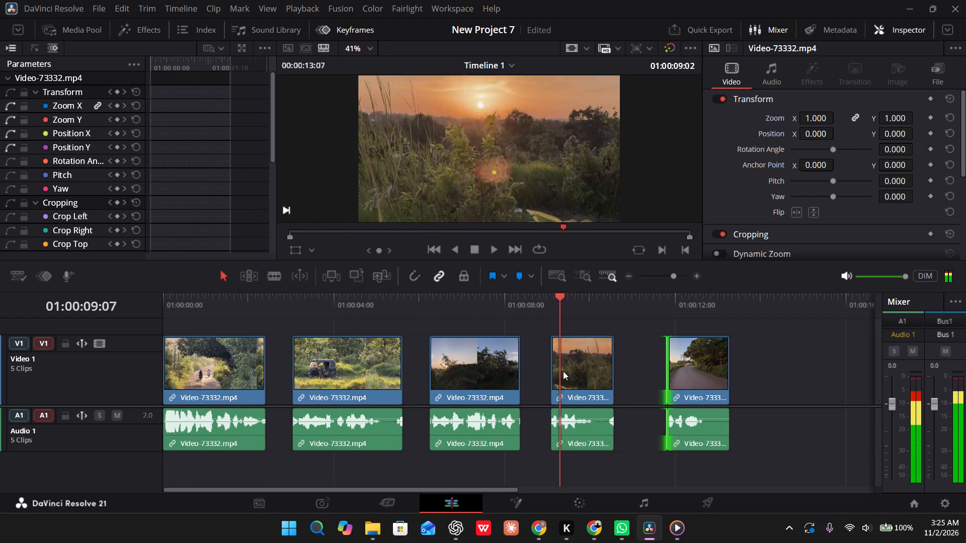
left_click_drag(563, 371, 454, 376)
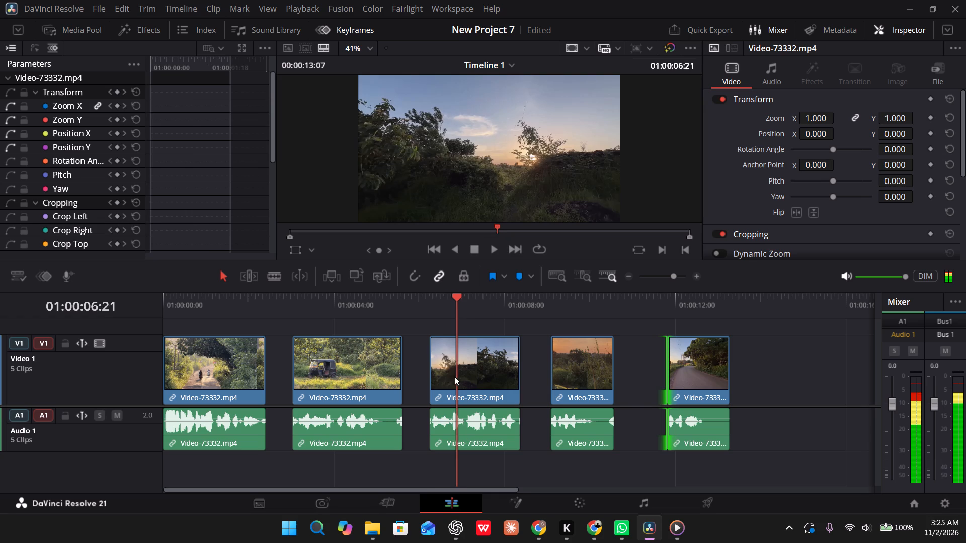
left_click_drag(454, 376, 442, 380)
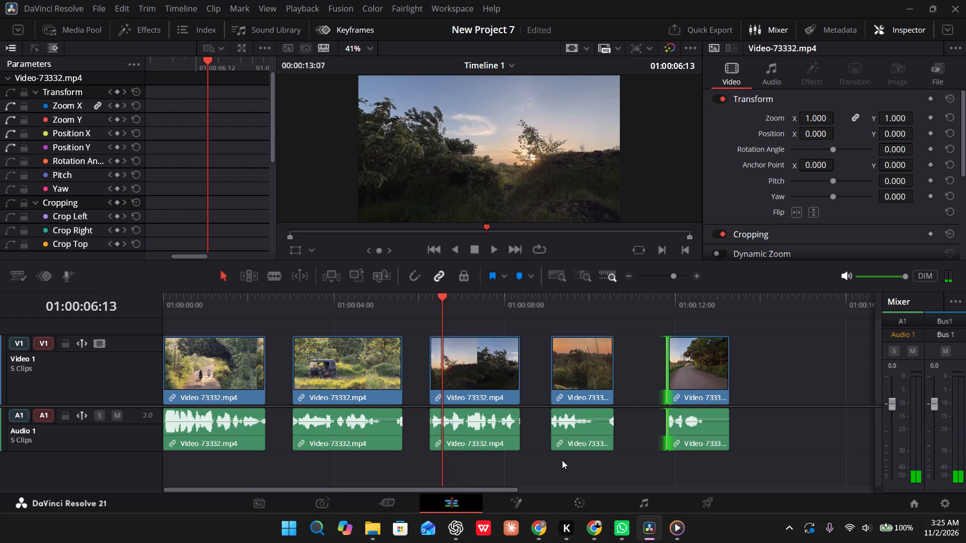
On the Color page, balance the third clip's Lift with the primaries color bars: red 0.00, green 0.02, blue -0.02.
left_click(587, 500)
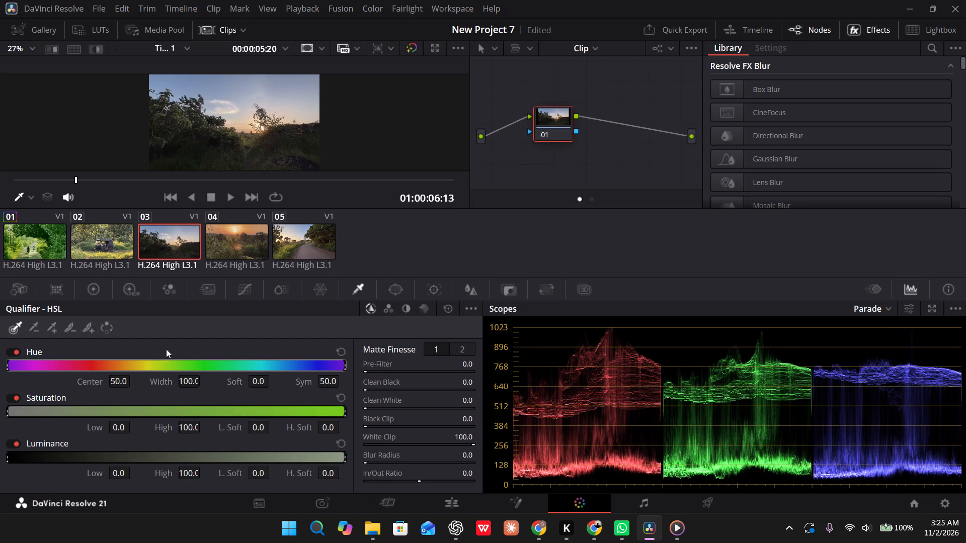
left_click(97, 283)
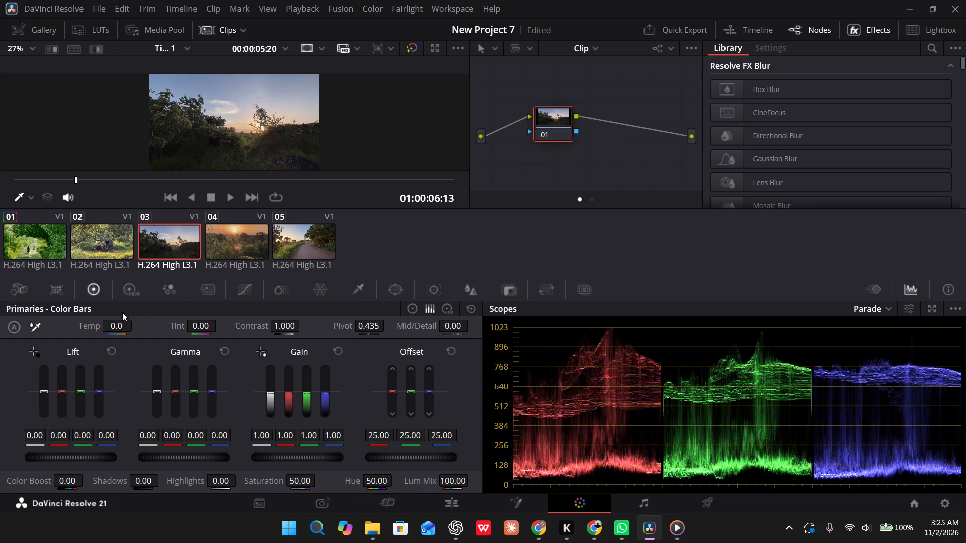
left_click(122, 290)
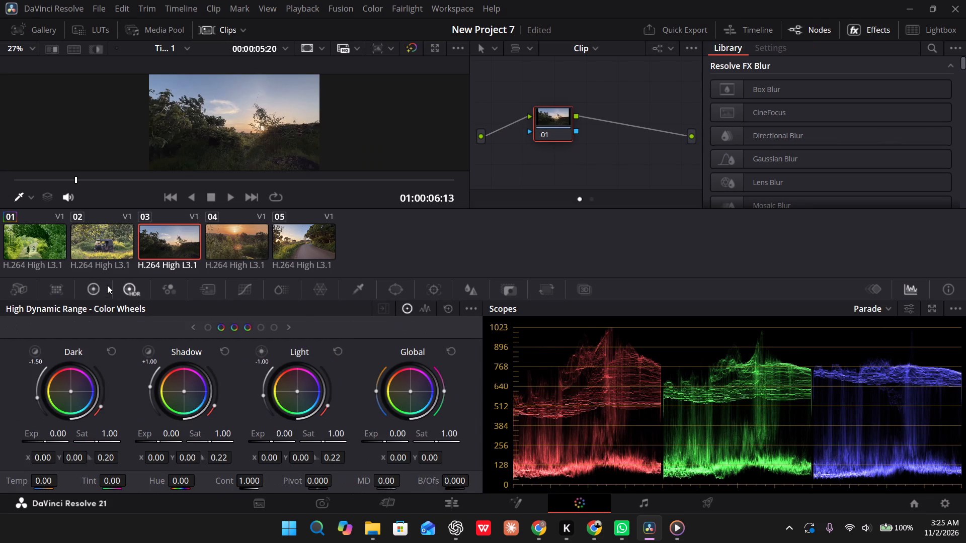
left_click(94, 285)
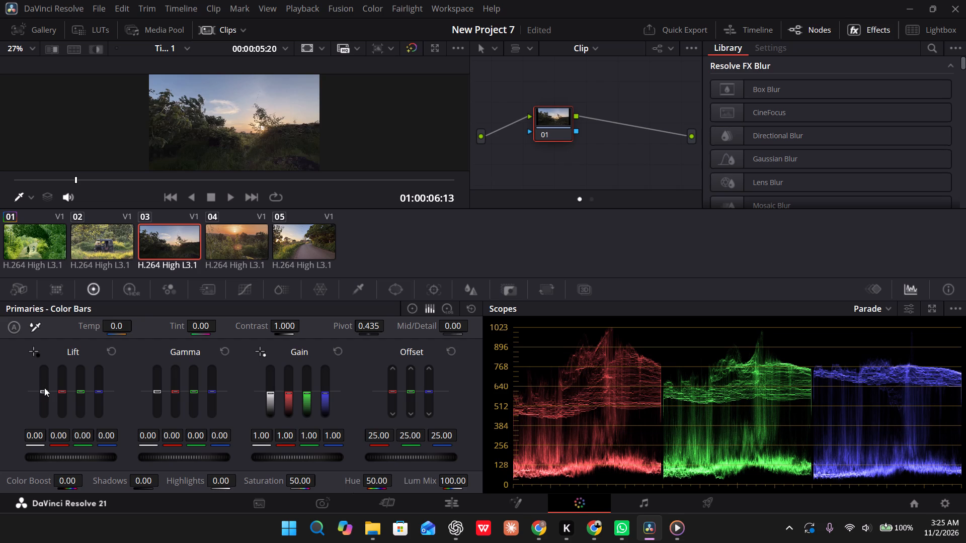
left_click(44, 388)
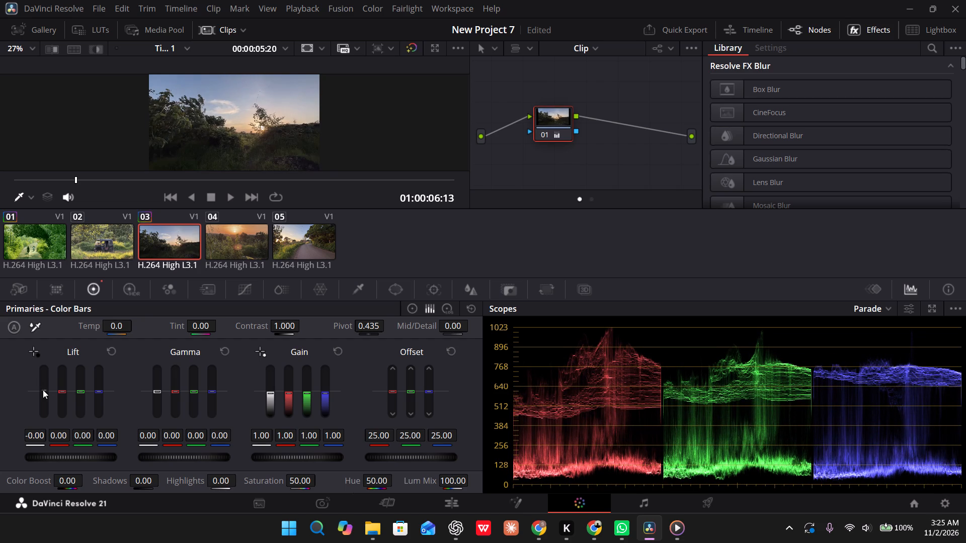
left_click_drag(60, 391, 62, 382)
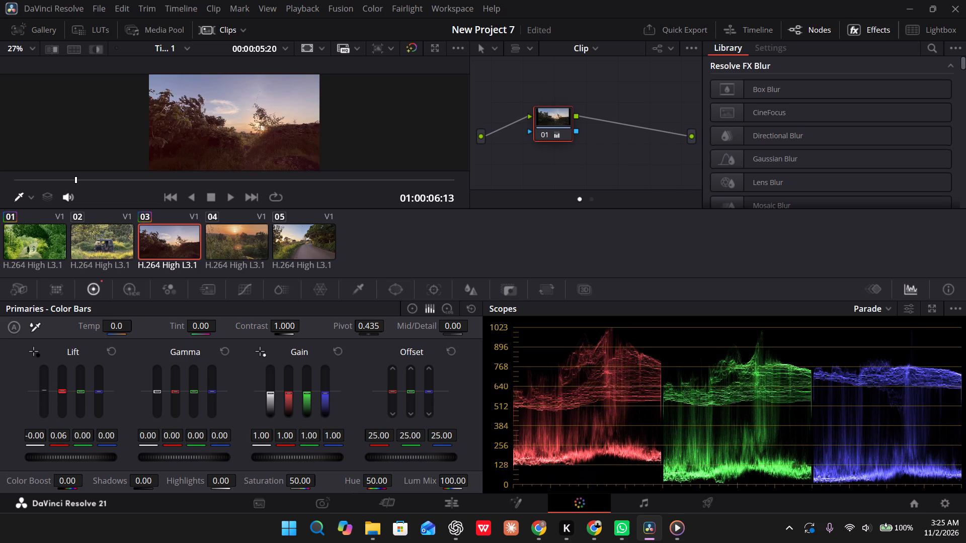
left_click_drag(62, 382, 63, 393)
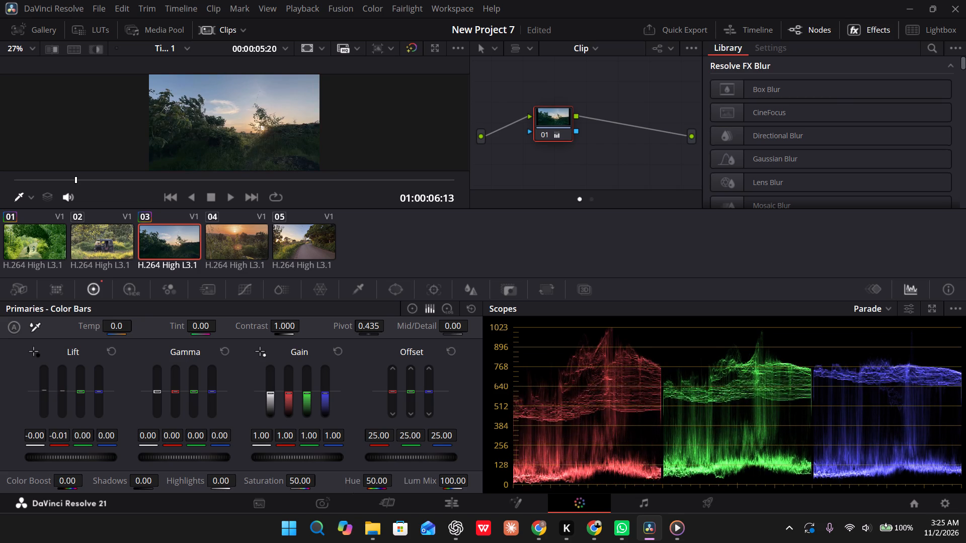
left_click_drag(63, 393, 66, 387)
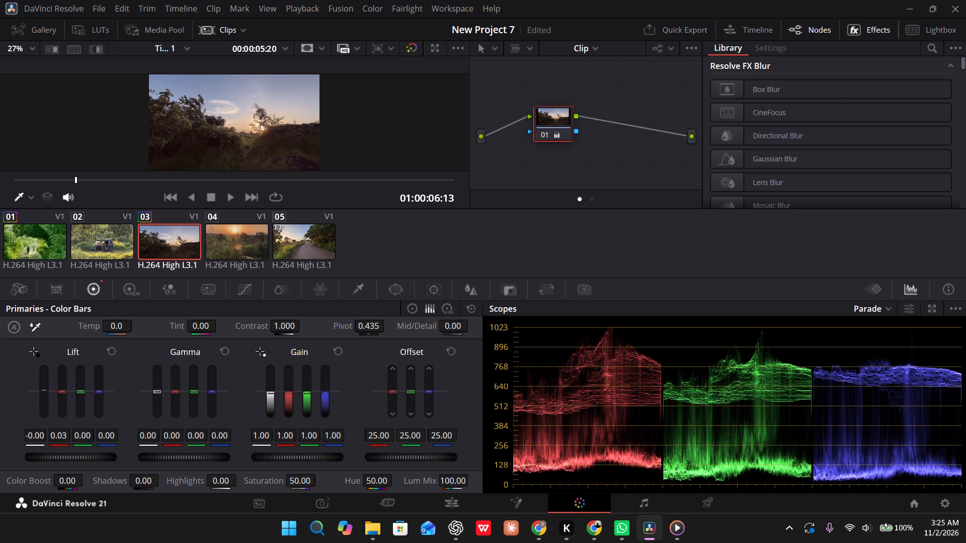
left_click_drag(66, 387, 65, 389)
left_click(79, 389)
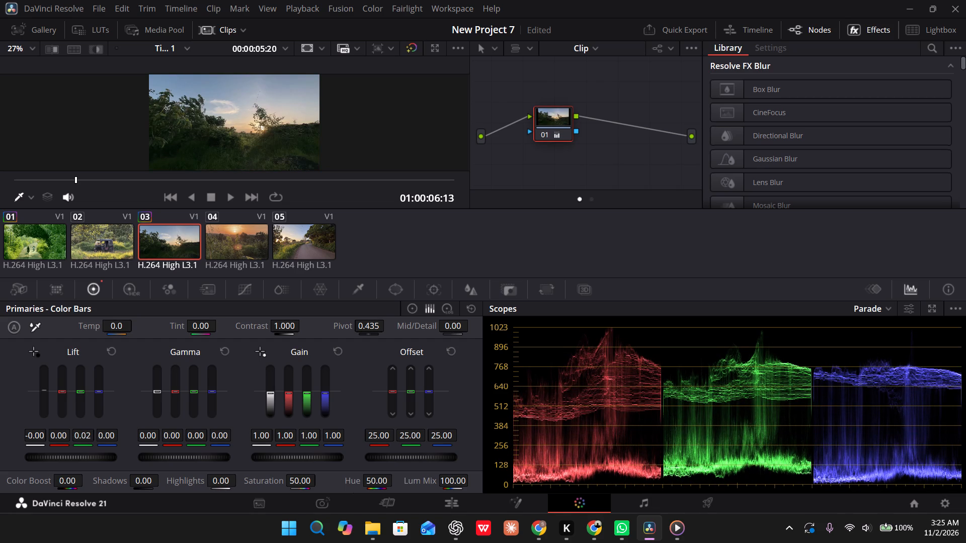
left_click(97, 389)
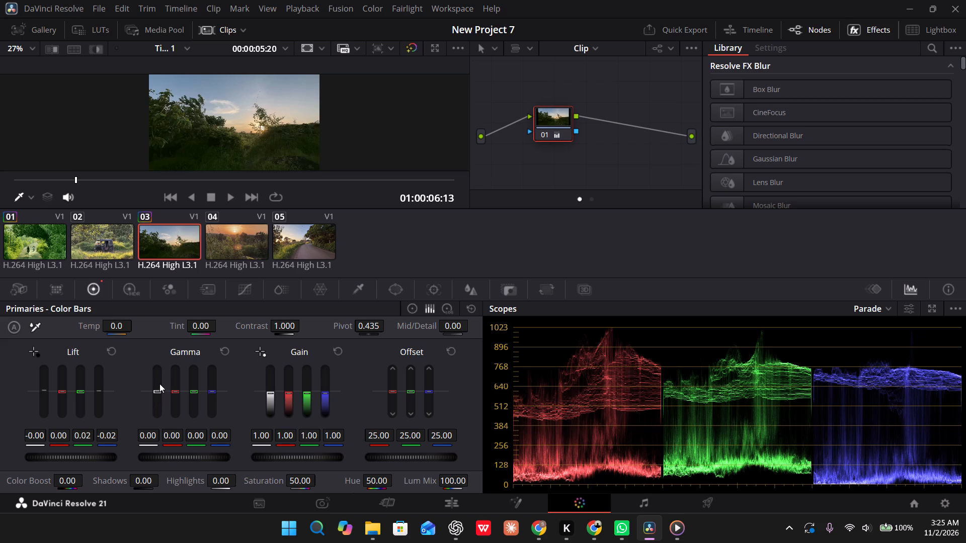
Adjust the third clip's Gamma to 0.02 luminance, -0.02 red and 0.06 green.
left_click_drag(157, 393, 157, 391)
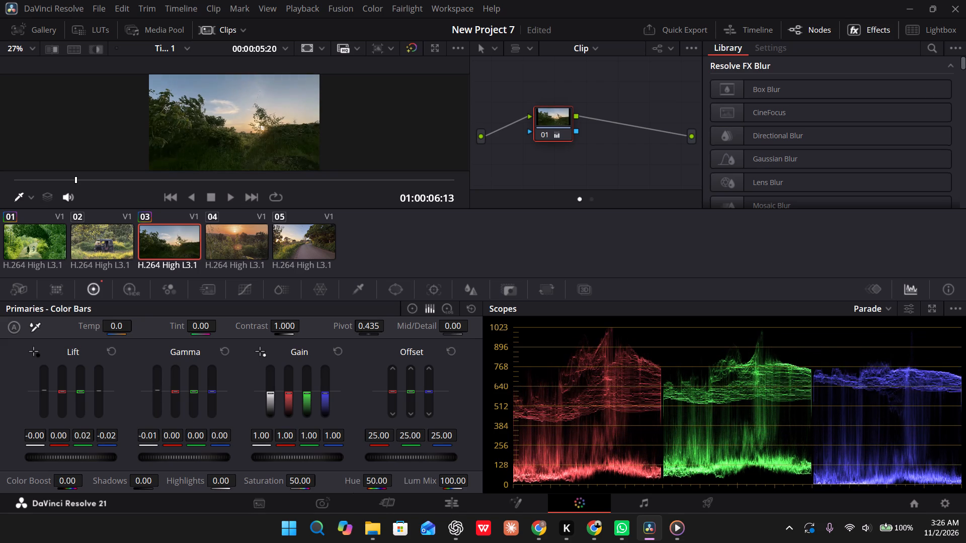
left_click_drag(157, 391, 158, 387)
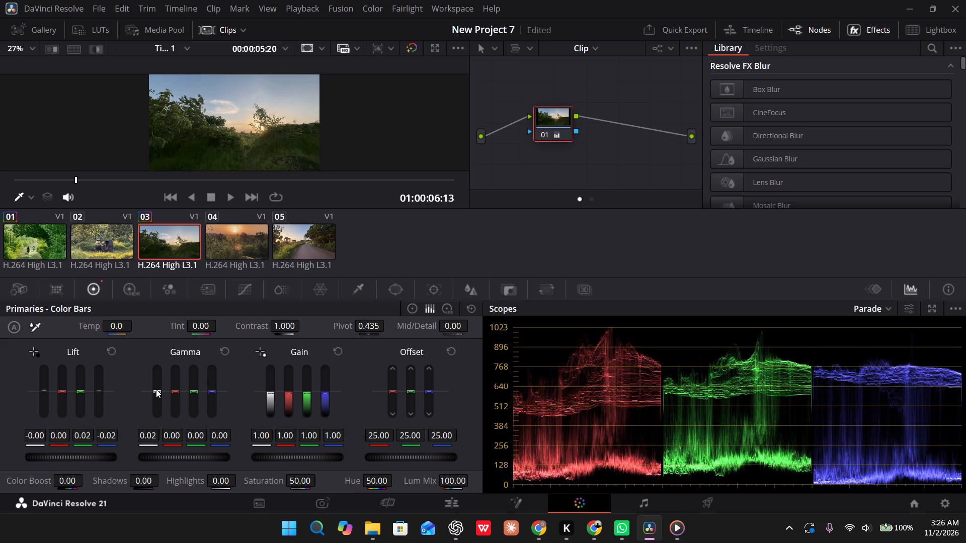
left_click(172, 390)
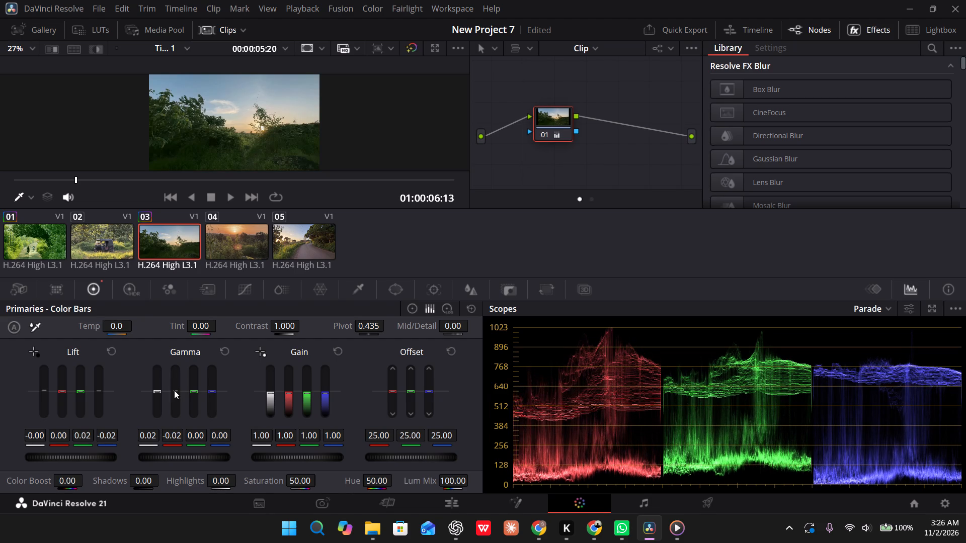
left_click(174, 390)
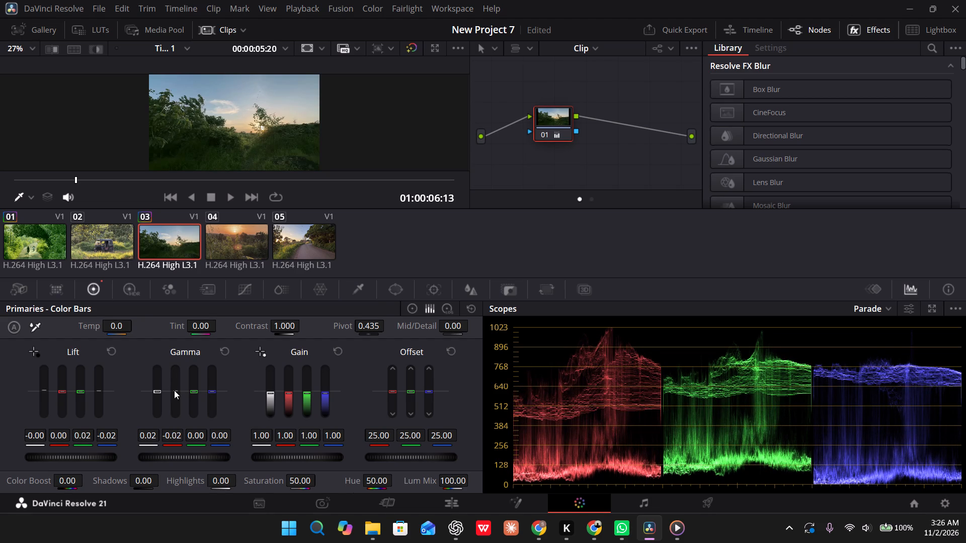
left_click_drag(189, 388, 190, 381)
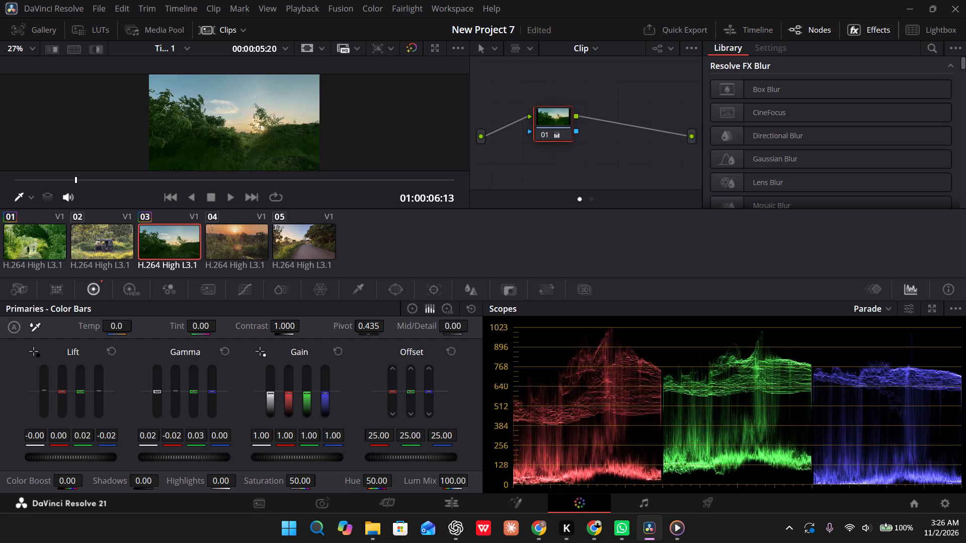
left_click_drag(190, 381, 190, 369)
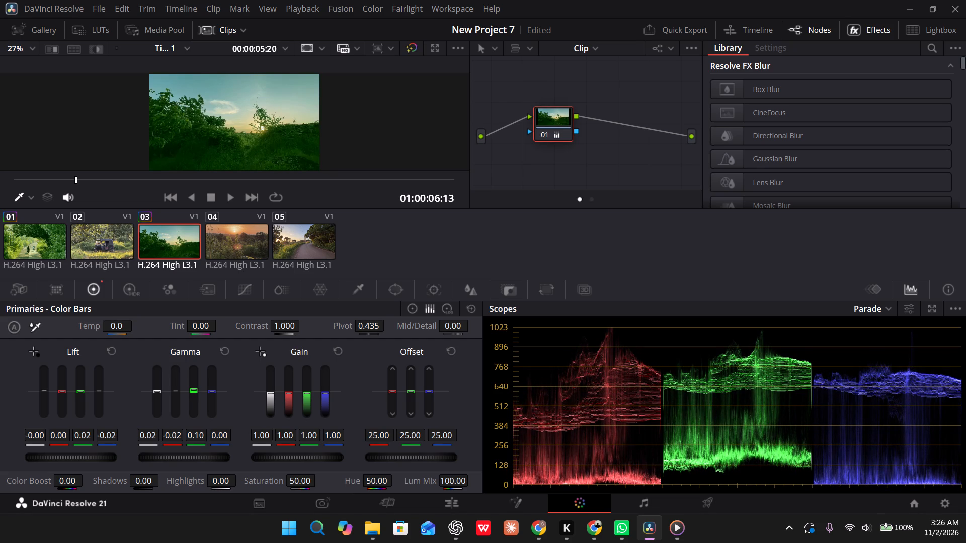
left_click_drag(190, 369, 191, 373)
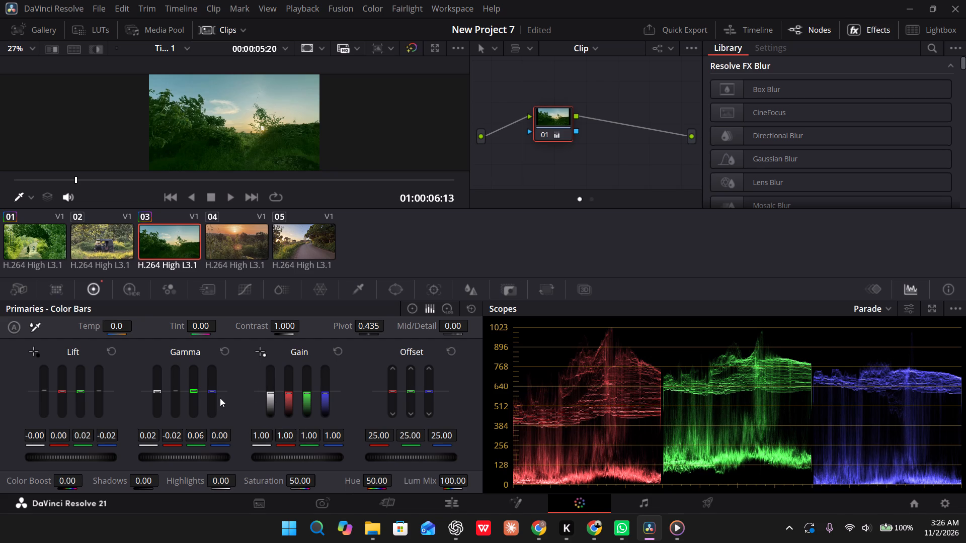
Try stronger and weaker blue Gamma levels on the third clip and settle on -0.09.
left_click_drag(212, 391, 208, 368)
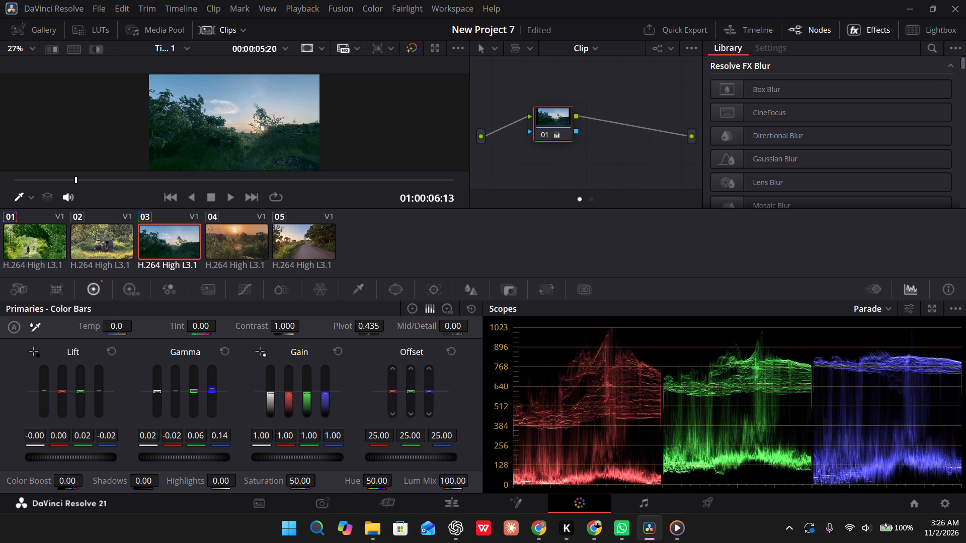
left_click_drag(208, 368, 214, 403)
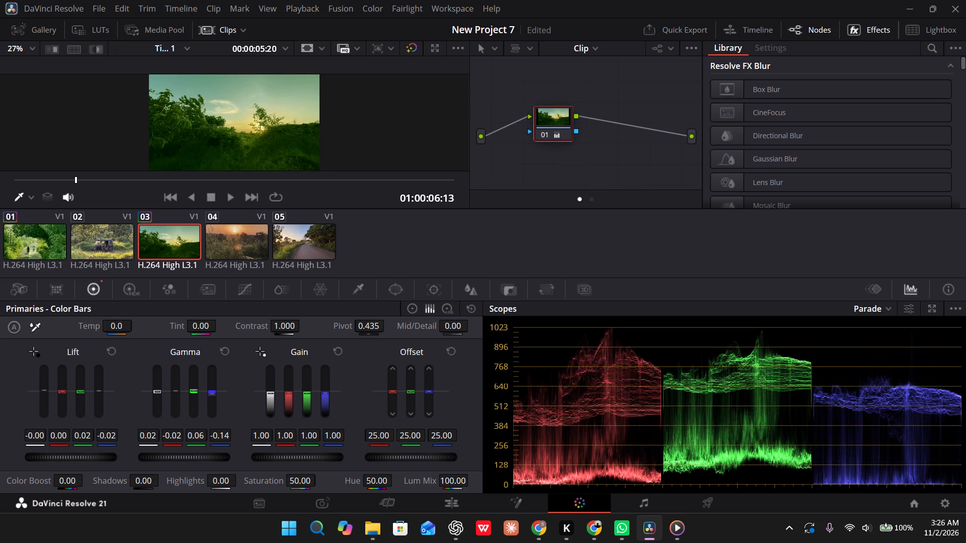
left_click_drag(214, 403, 231, 542)
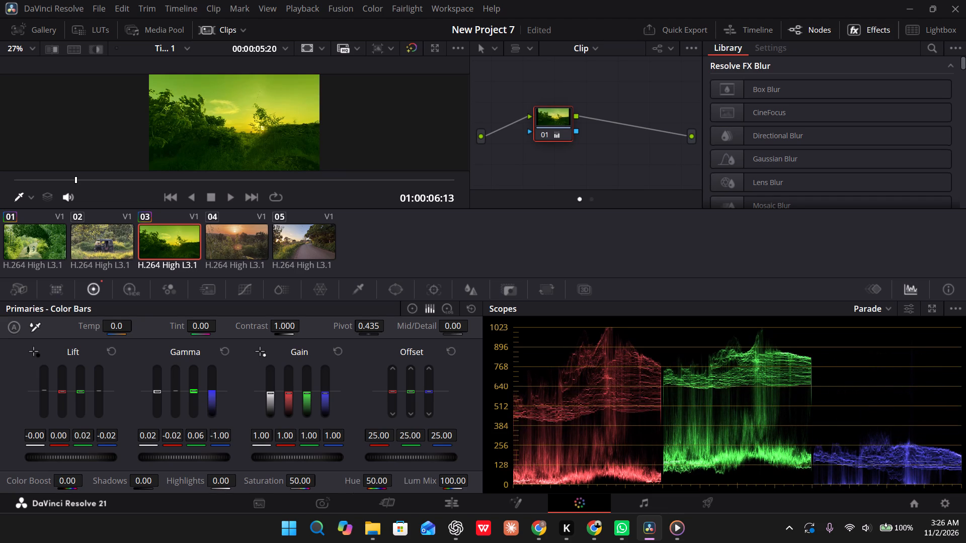
left_click_drag(231, 542, 237, 449)
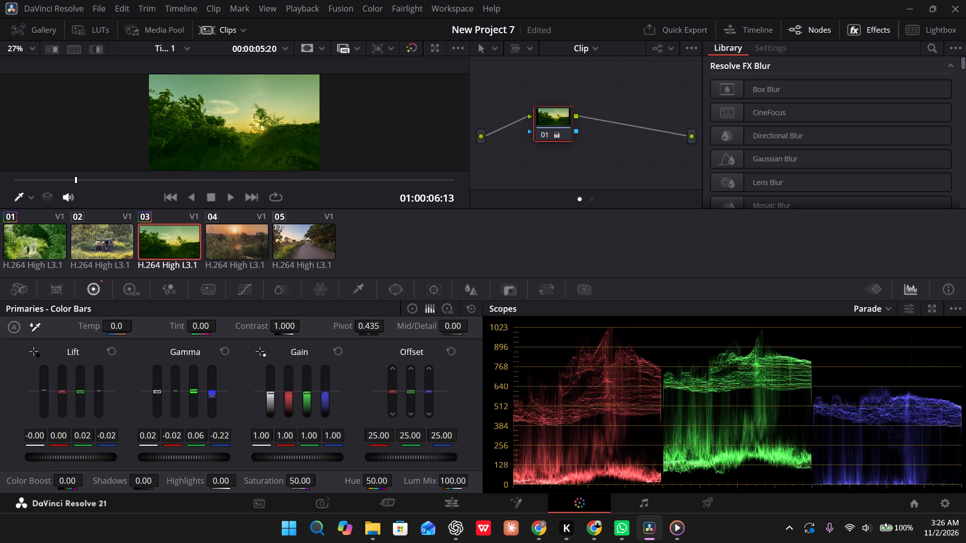
left_click_drag(237, 449, 234, 439)
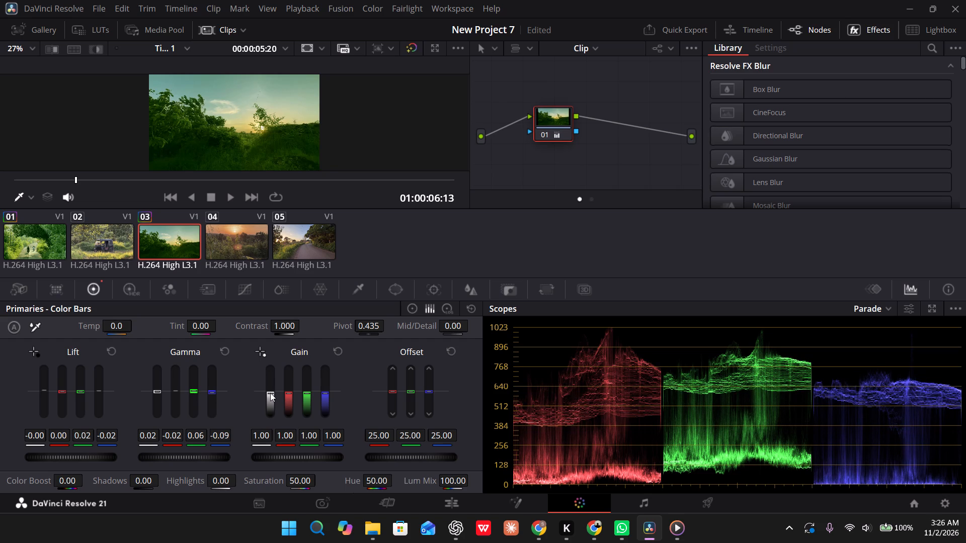
Try brighter and darker luminance Gain levels on the third clip and settle on 0.93.
left_click_drag(270, 393, 267, 349)
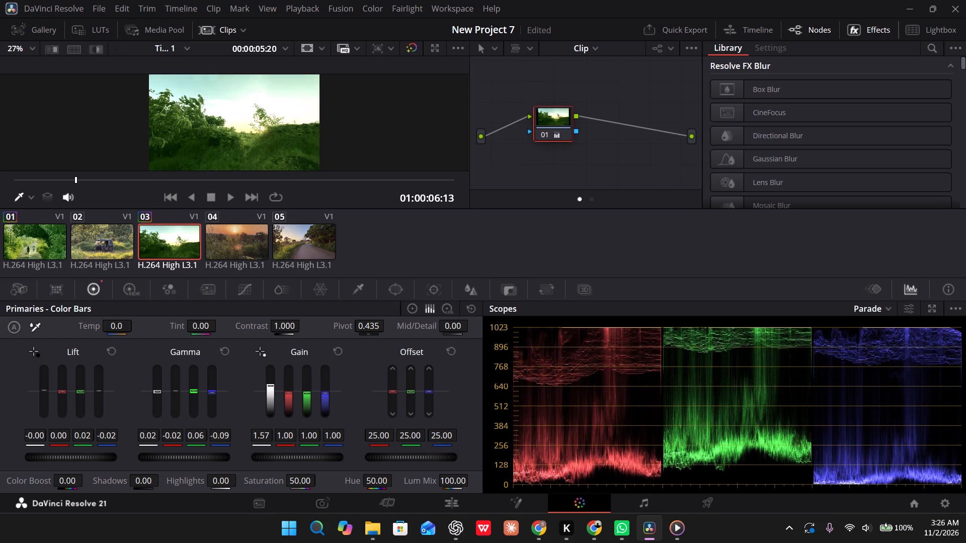
left_click_drag(267, 349, 270, 395)
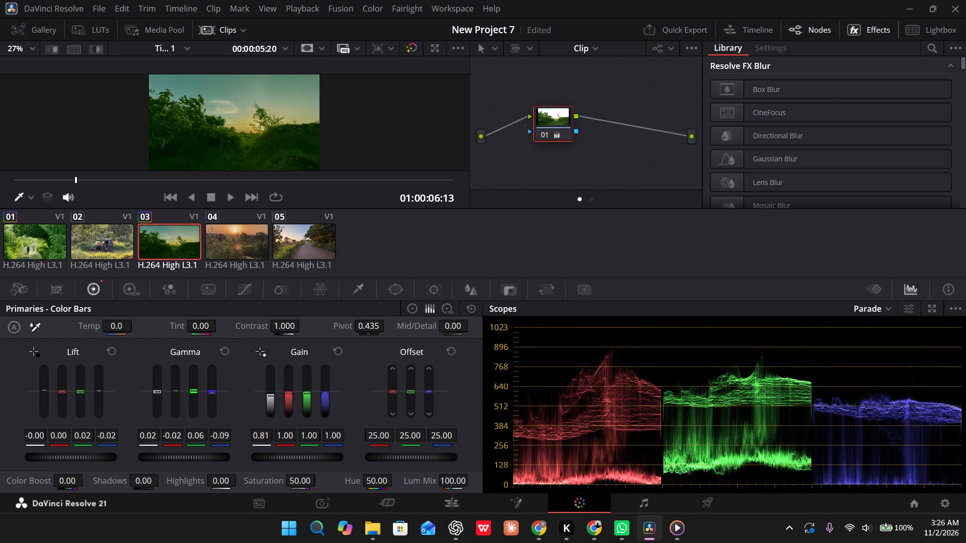
left_click_drag(270, 395, 266, 385)
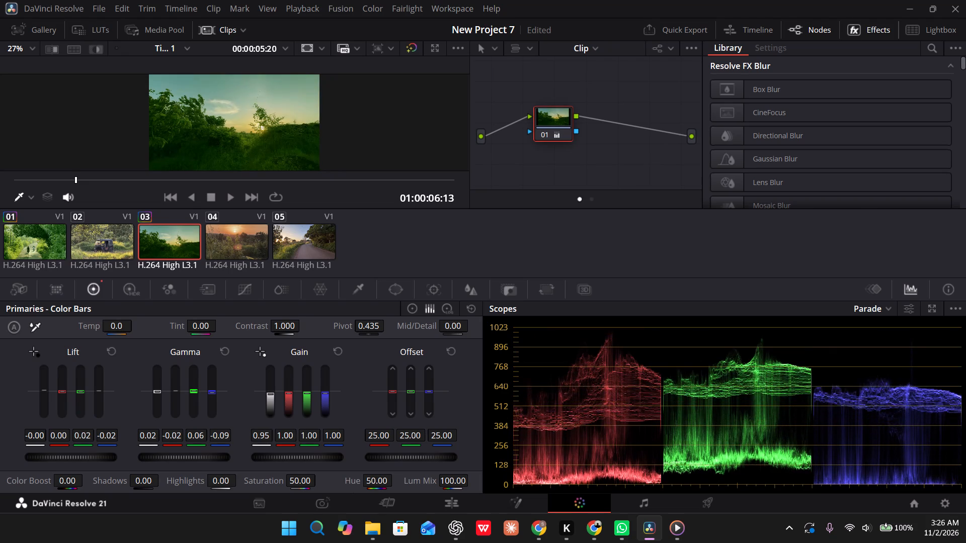
left_click_drag(266, 385, 263, 385)
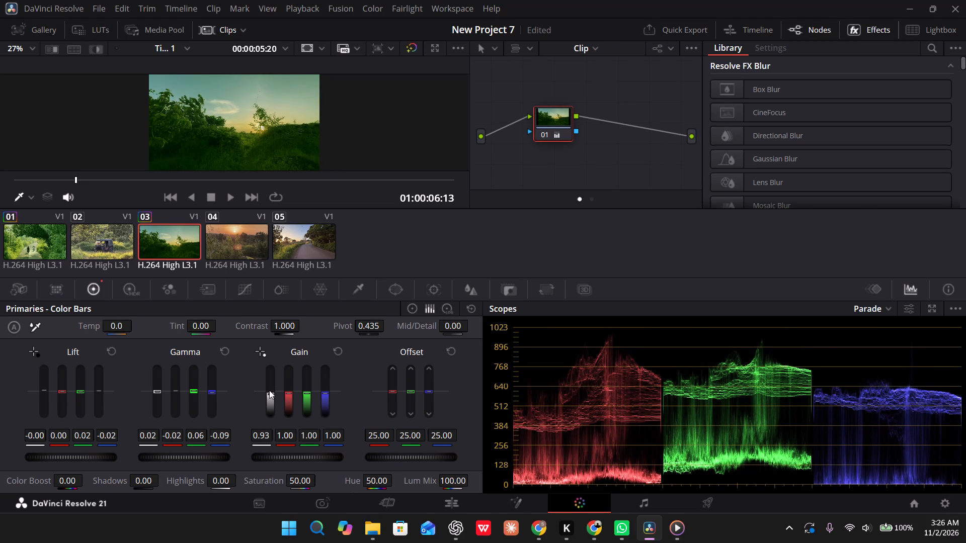
Try stronger and weaker red Gain levels on the third clip and settle on 1.04.
left_click_drag(289, 391, 289, 379)
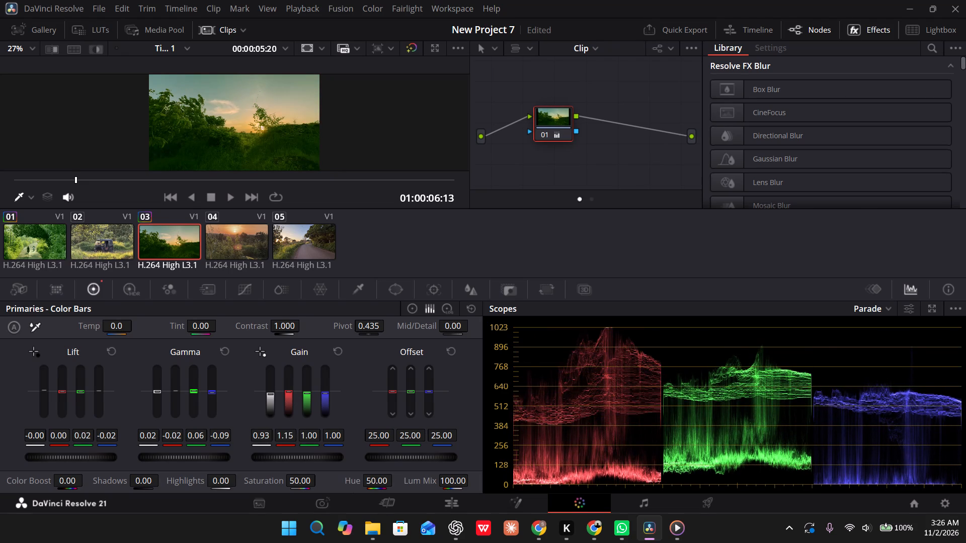
left_click_drag(289, 379, 286, 399)
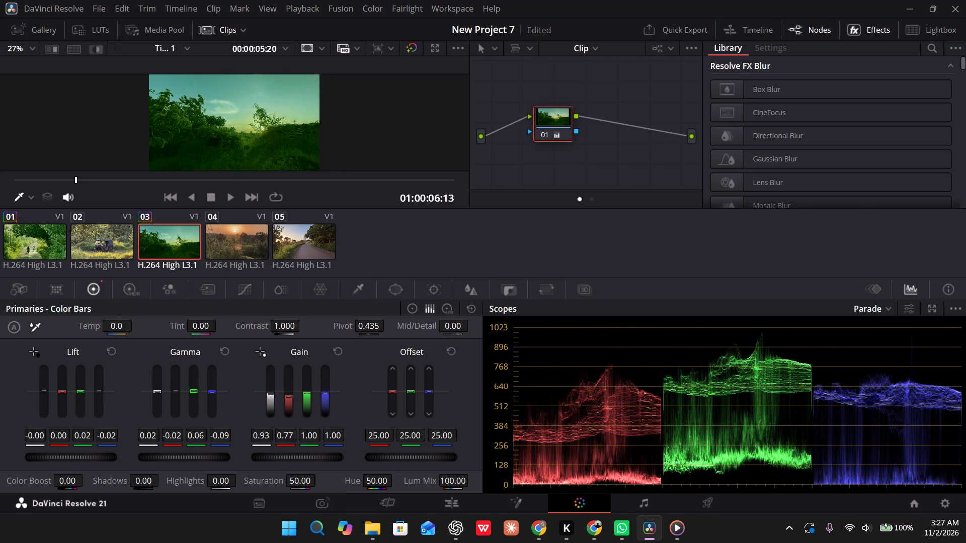
left_click_drag(286, 399, 281, 380)
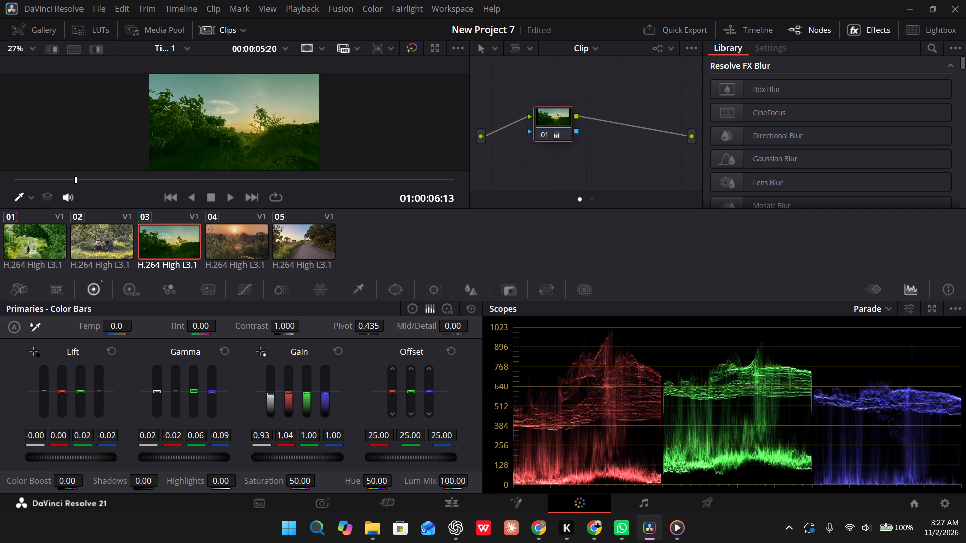
left_click_drag(281, 380, 285, 385)
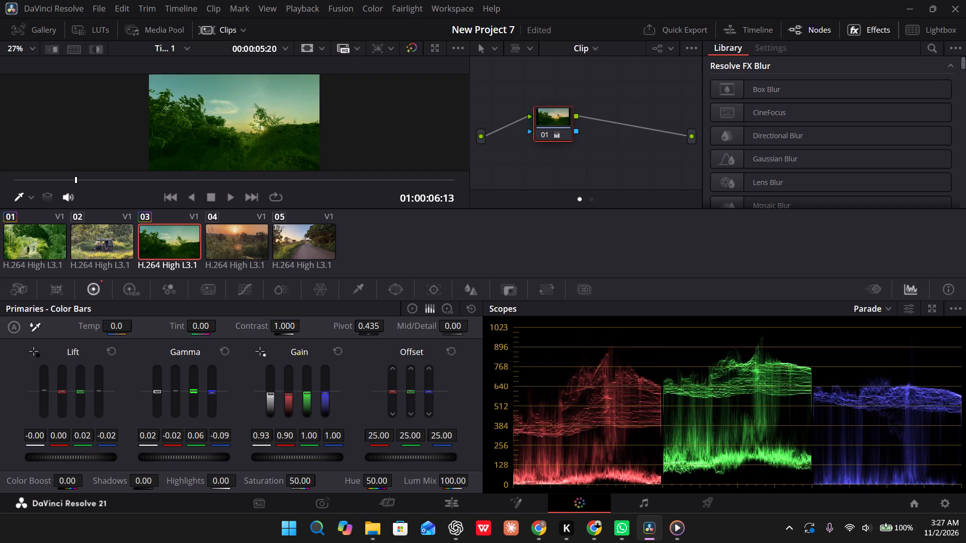
left_click_drag(285, 385, 284, 399)
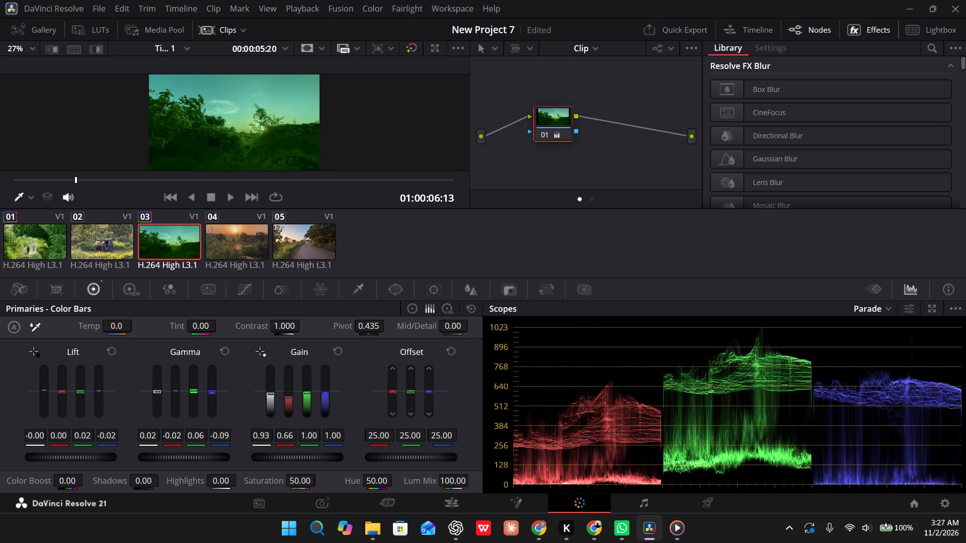
left_click_drag(284, 399, 284, 368)
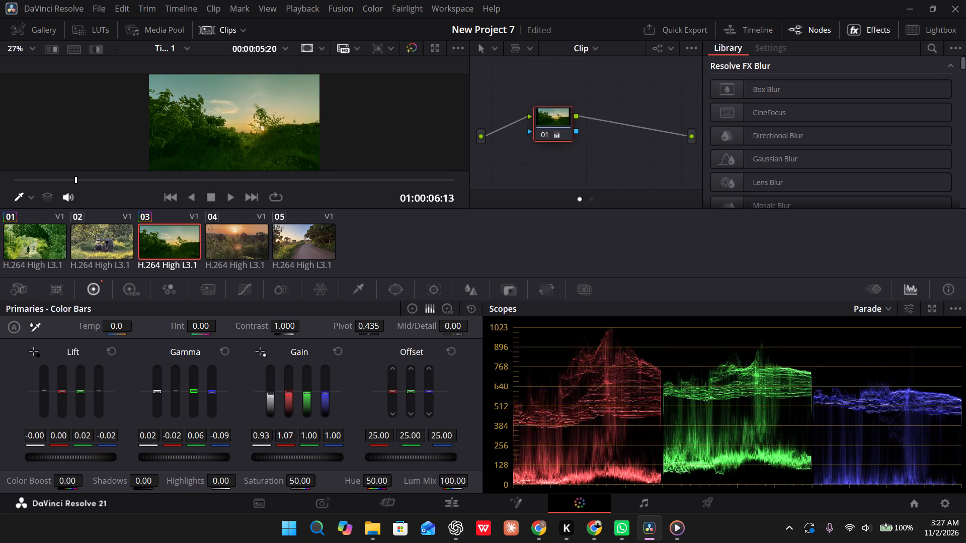
left_click_drag(284, 368, 284, 370)
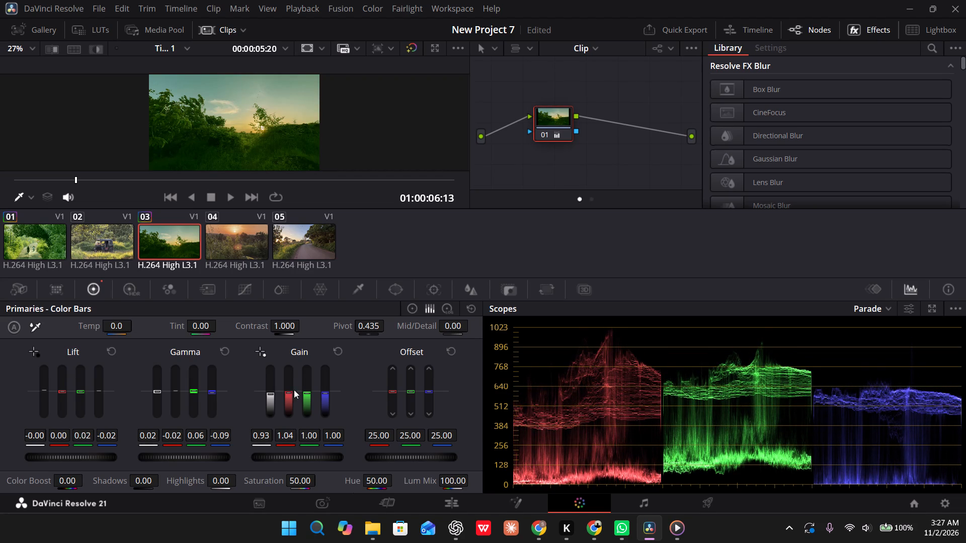
Try higher and lower green Gain levels on the third clip and settle on 0.91.
left_click_drag(307, 394, 307, 386)
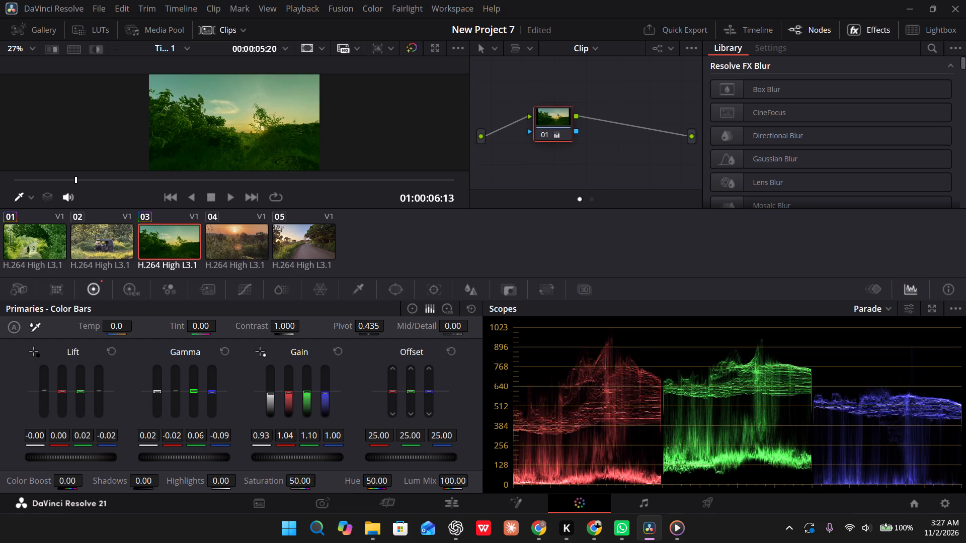
left_click_drag(307, 386, 299, 392)
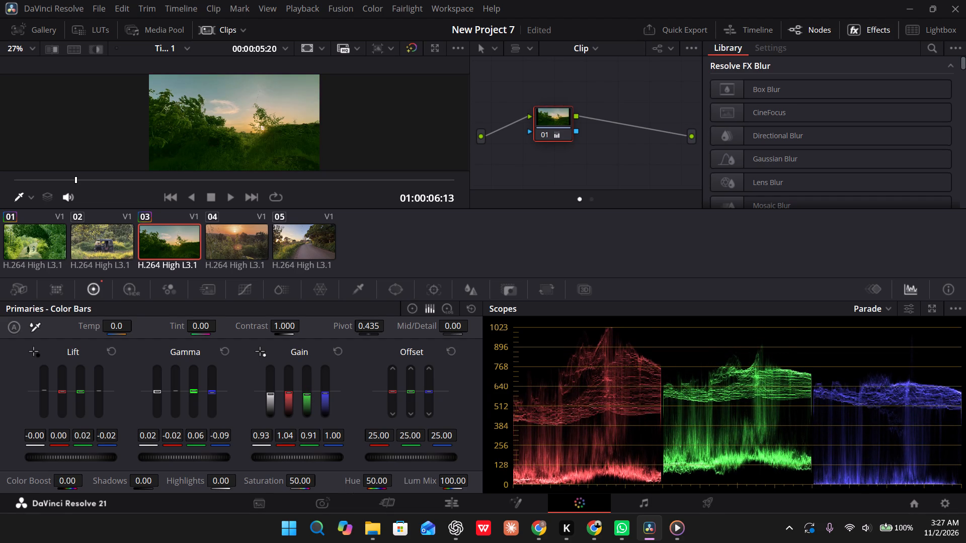
left_click_drag(299, 392, 301, 392)
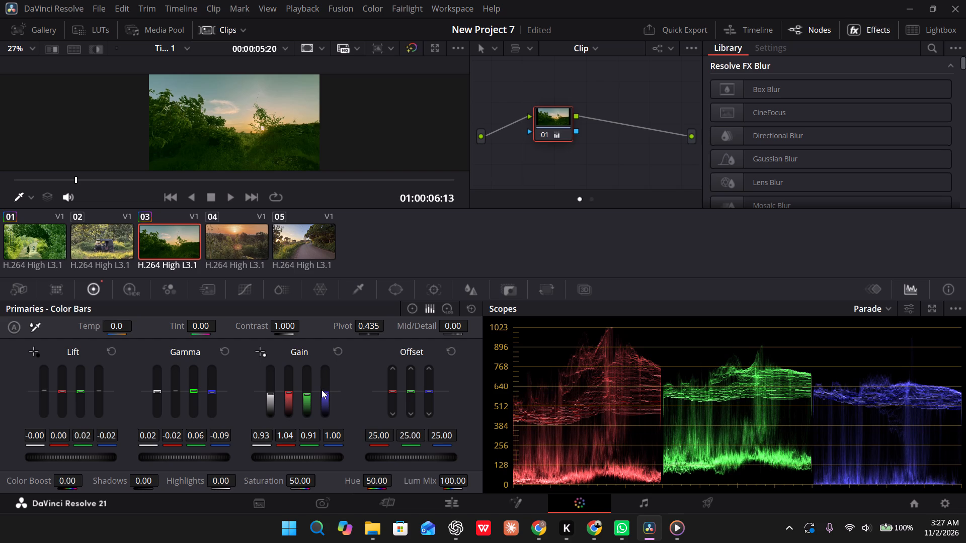
Try several blue Gain levels on the third clip to cool the sky and settle on 1.19.
left_click_drag(326, 393, 327, 377)
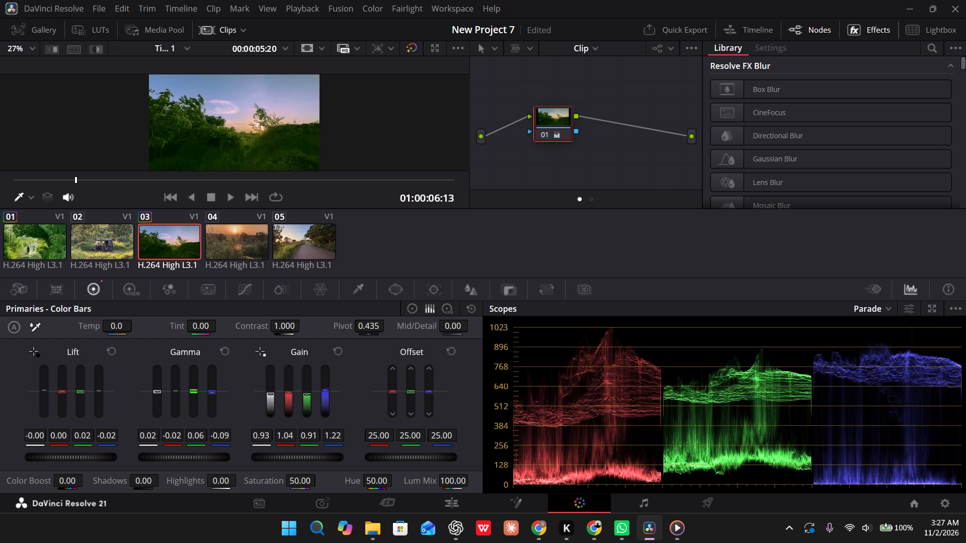
left_click_drag(327, 377, 323, 368)
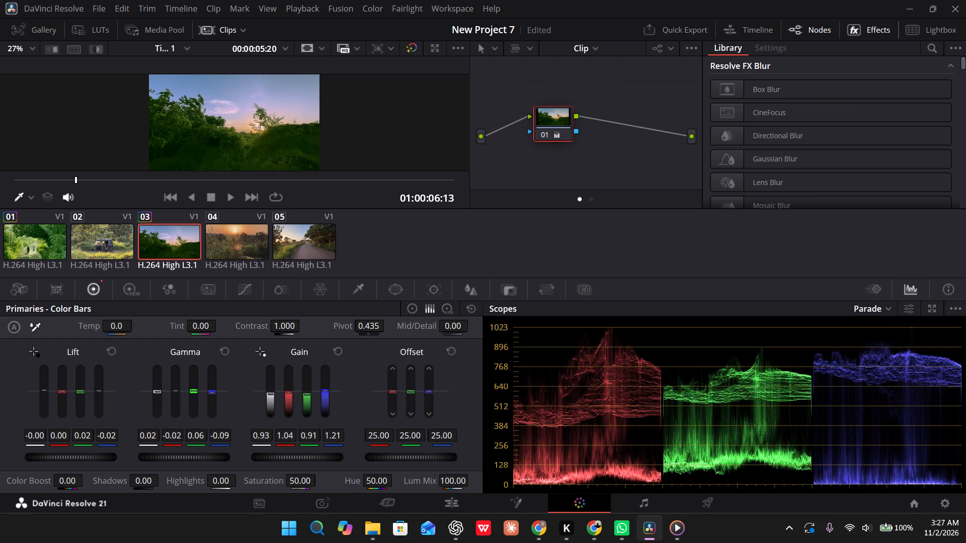
left_click_drag(323, 368, 322, 371)
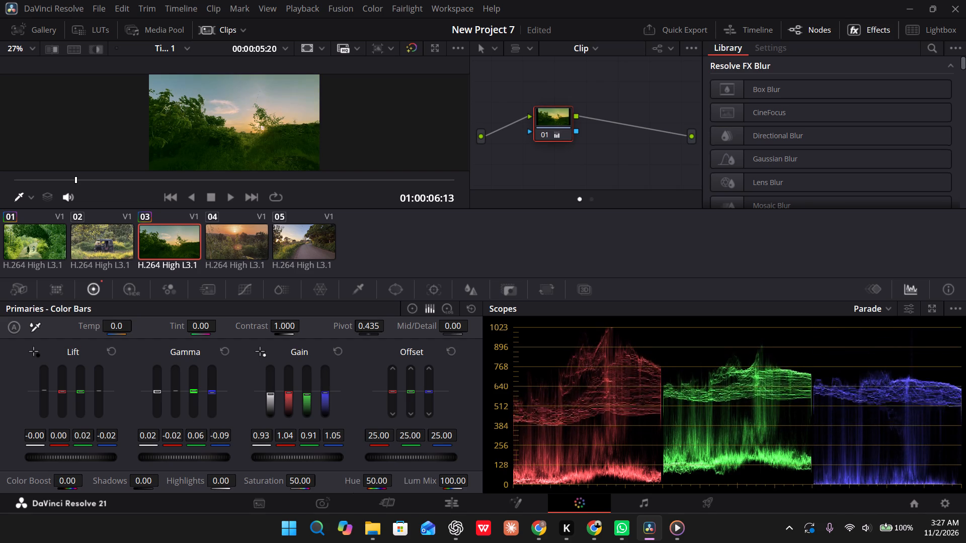
left_click_drag(322, 371, 321, 361)
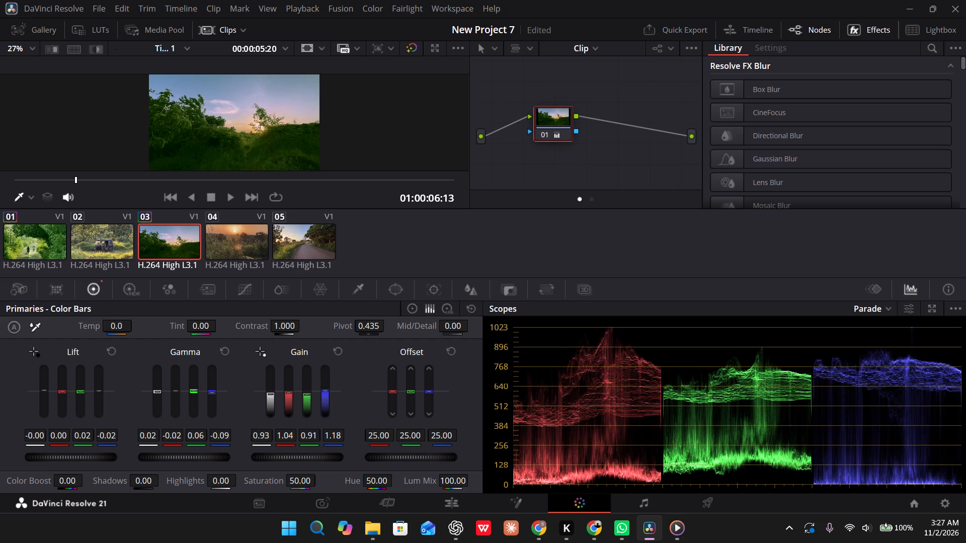
left_click_drag(321, 361, 319, 366)
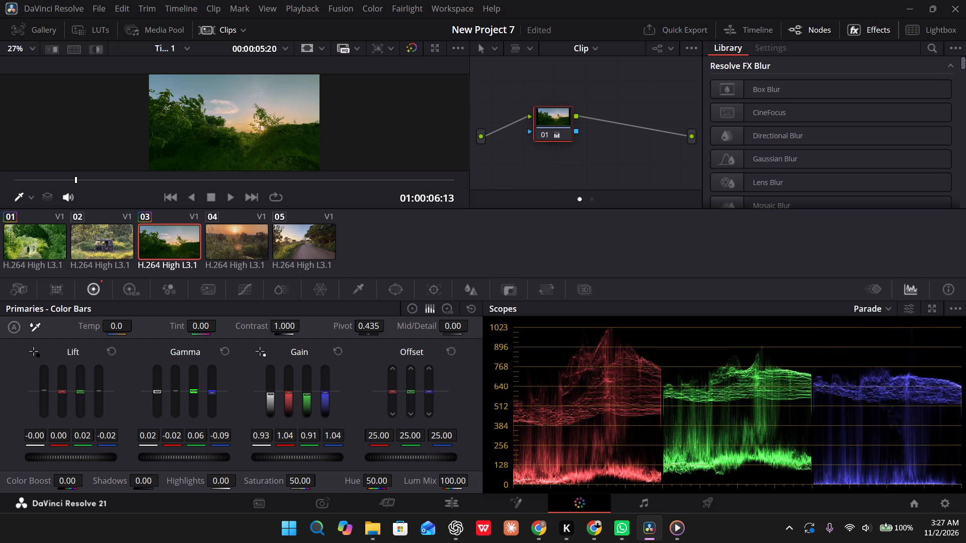
left_click_drag(319, 366, 319, 354)
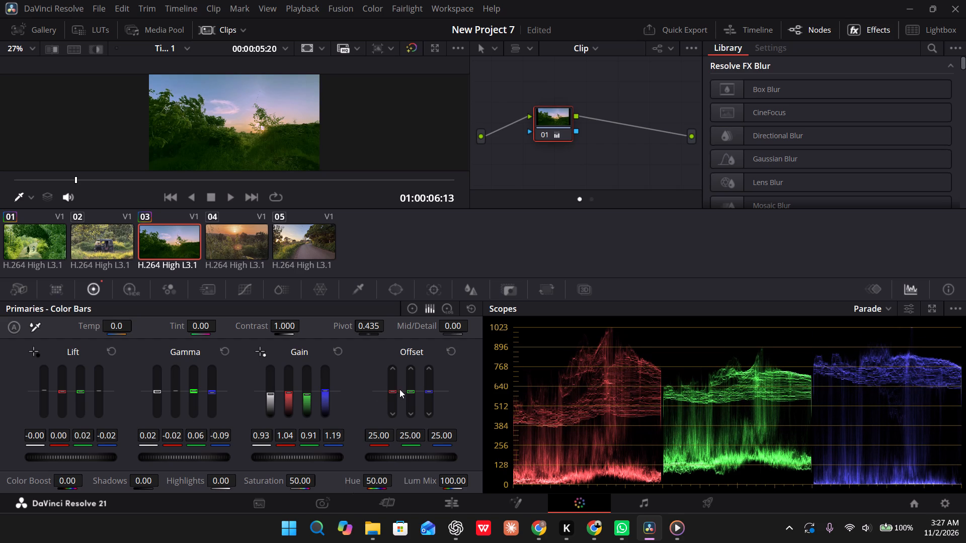
Adjust the third clip's Offset to 27.00 red and 24.40 green.
left_click_drag(395, 392, 396, 382)
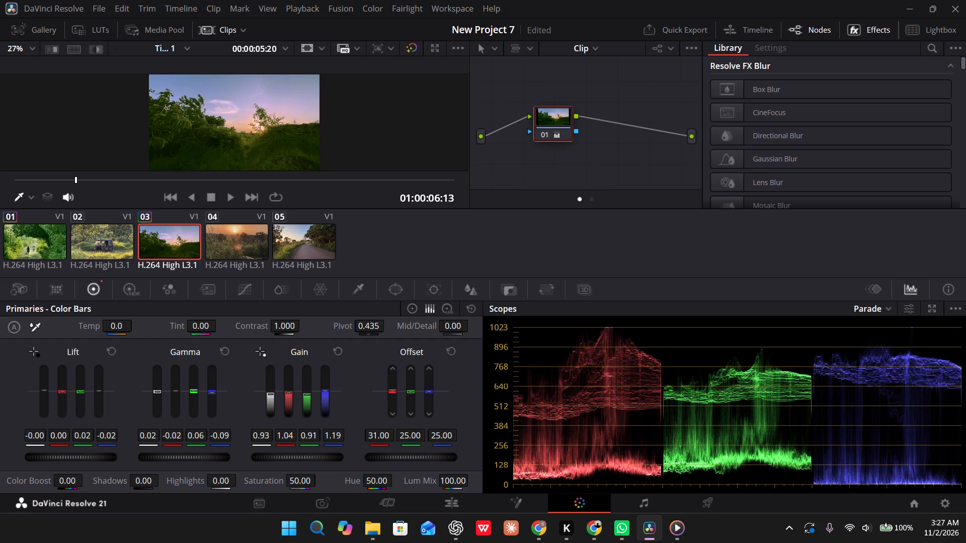
left_click_drag(396, 382, 395, 385)
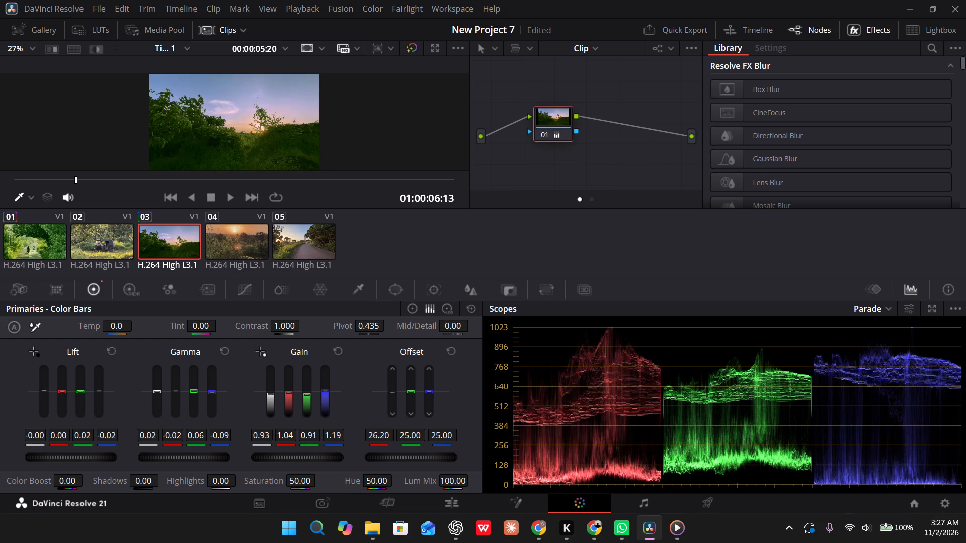
left_click_drag(395, 385, 395, 383)
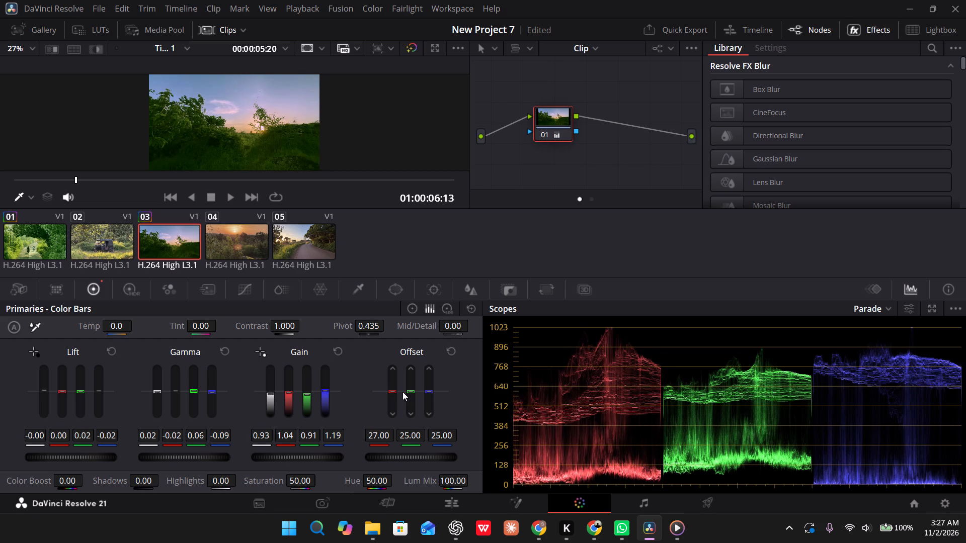
left_click(410, 391)
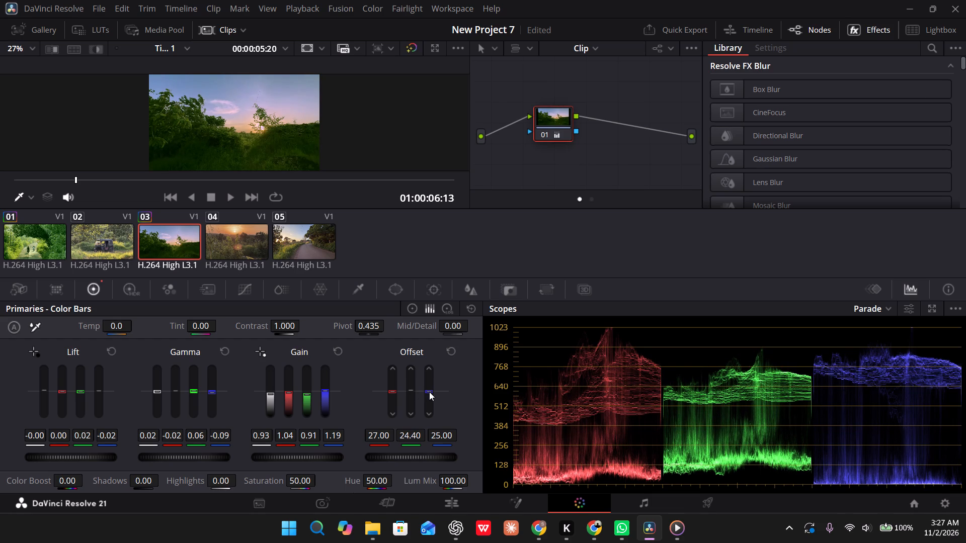
Try higher and lower blue Offset levels on the third clip and settle on 20.20.
left_click_drag(429, 392, 428, 385)
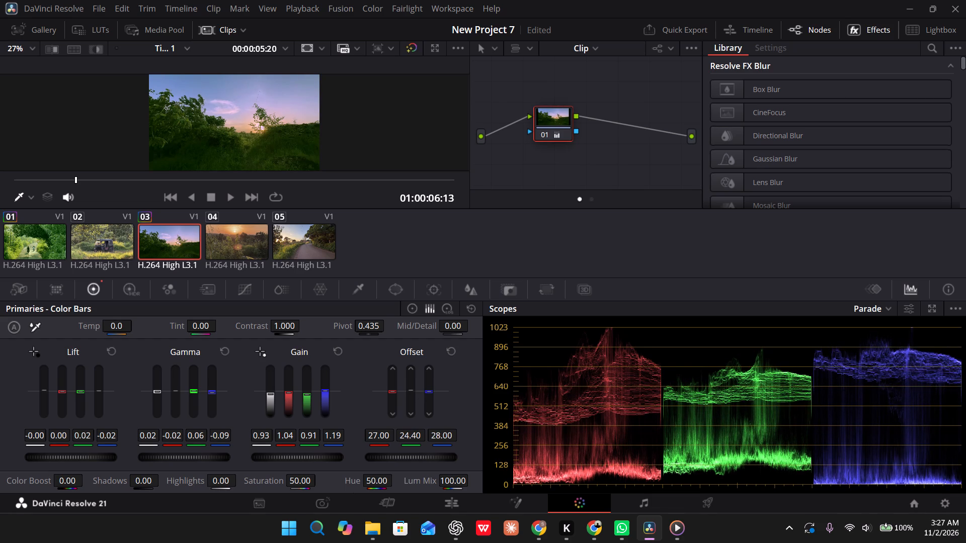
left_click_drag(428, 385, 424, 395)
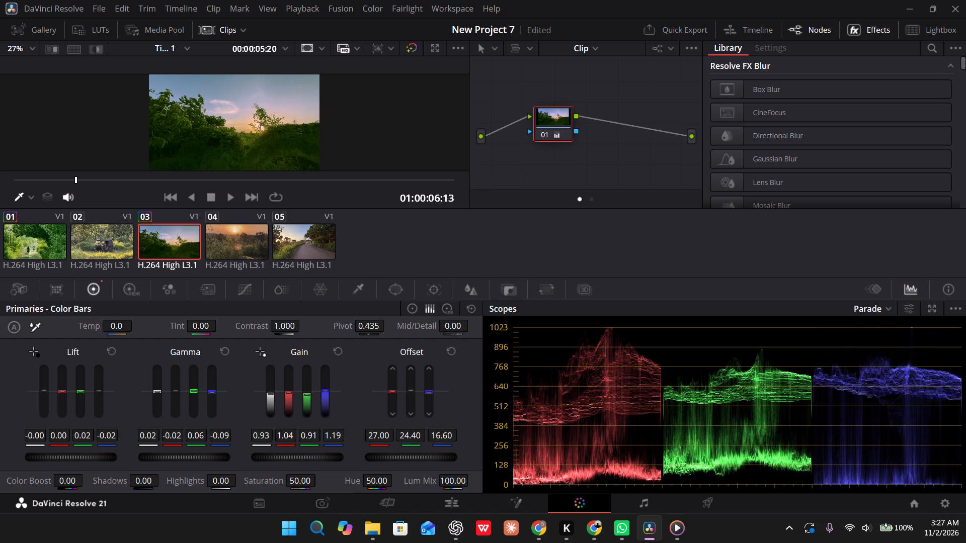
left_click_drag(424, 395, 422, 387)
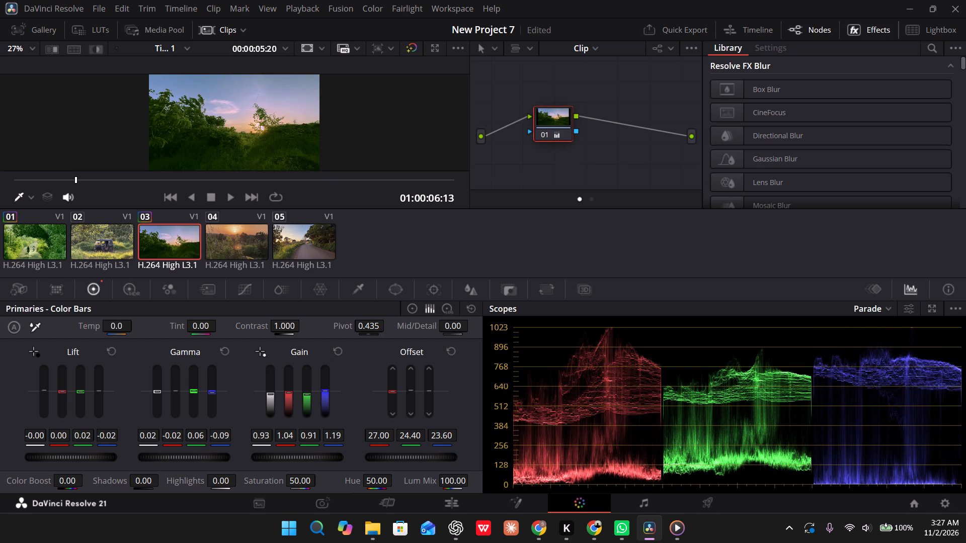
left_click_drag(422, 387, 423, 382)
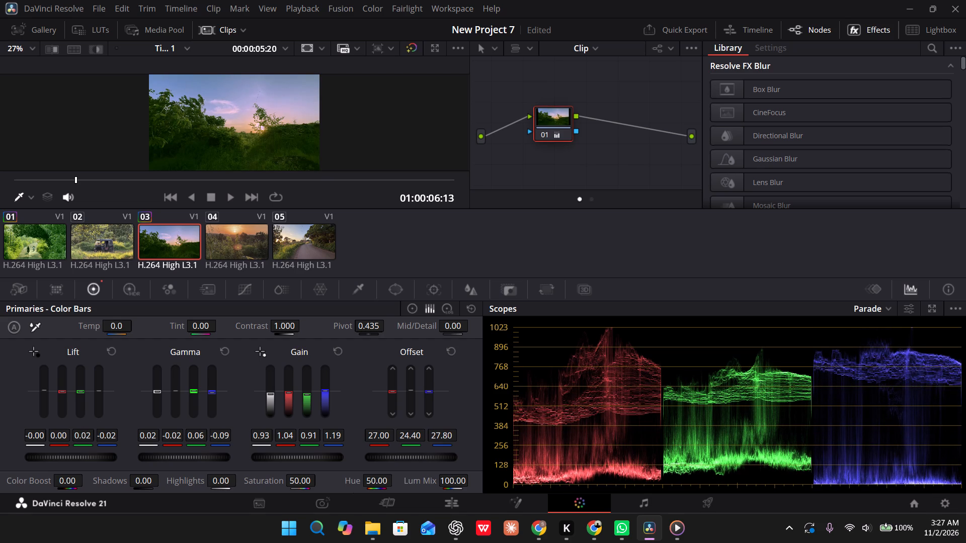
left_click_drag(423, 382, 422, 392)
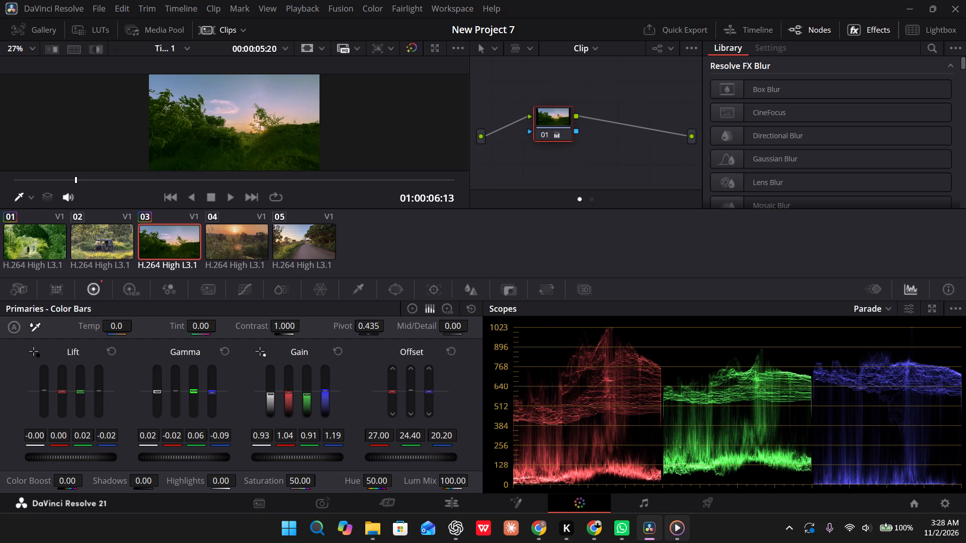
Switch to Media Player, view the sunset shot at 0:00:06 of Video-73332 for comparison, and return to DaVinci Resolve.
left_click(654, 467)
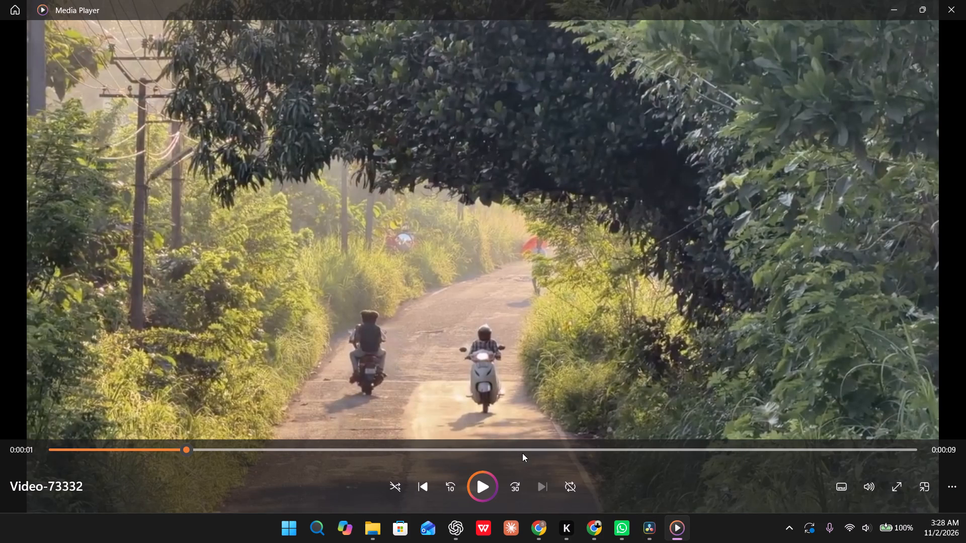
left_click(522, 453)
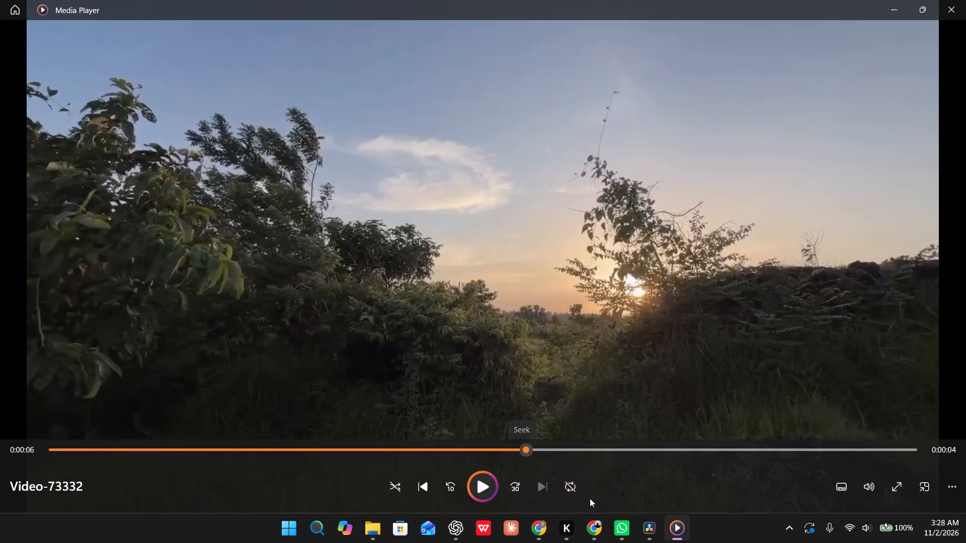
left_click(628, 491)
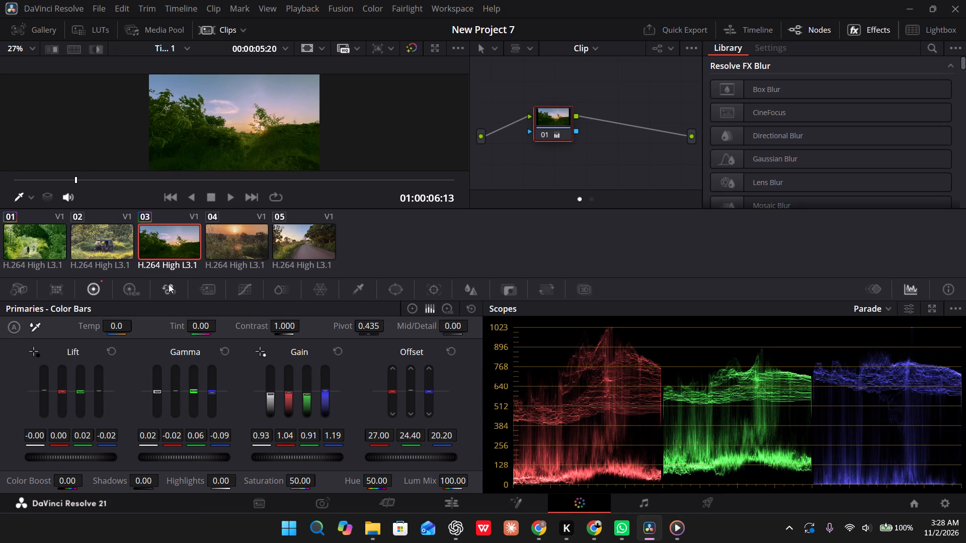
Select the fourth clip, the orange sunset over the bushes, for grading.
left_click(231, 241)
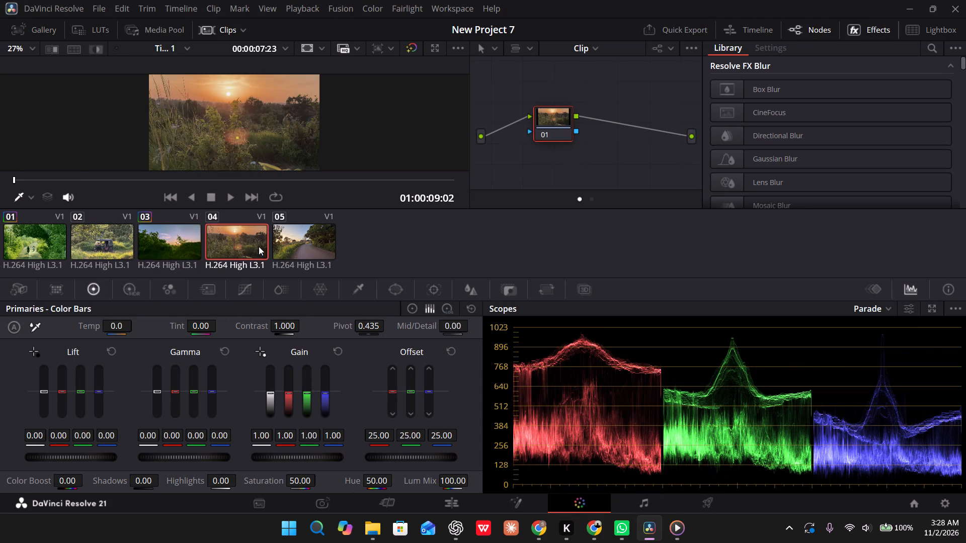
Glance at the fifth clip, return to the orange sunset clip, and try master Lift levels of 0.03 and -0.09 before settling on -0.04.
left_click(302, 251)
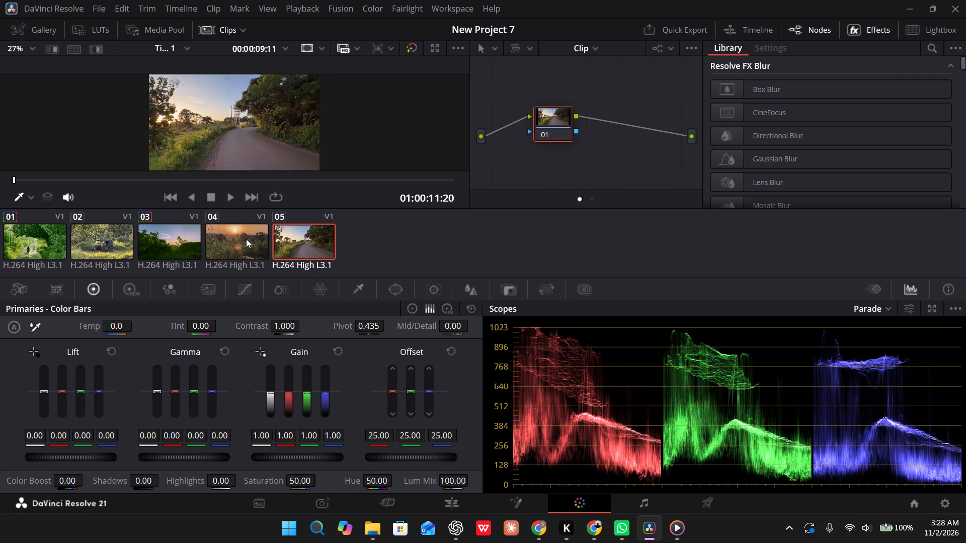
left_click(244, 239)
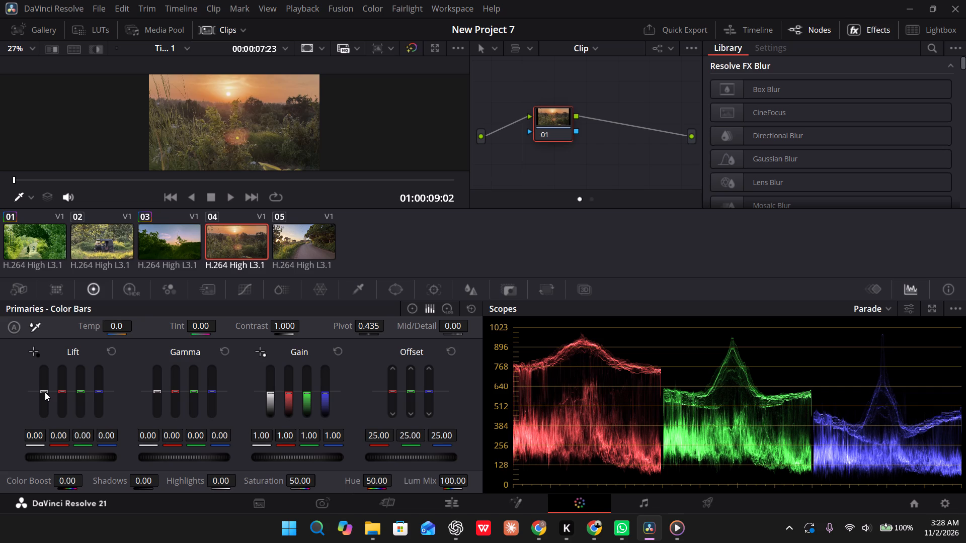
left_click_drag(45, 392, 49, 387)
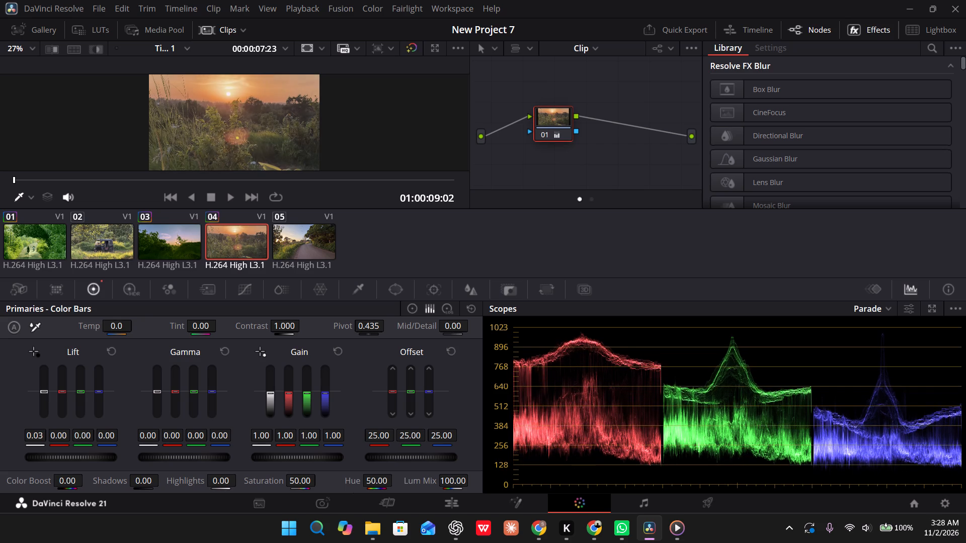
left_click_drag(49, 387, 44, 403)
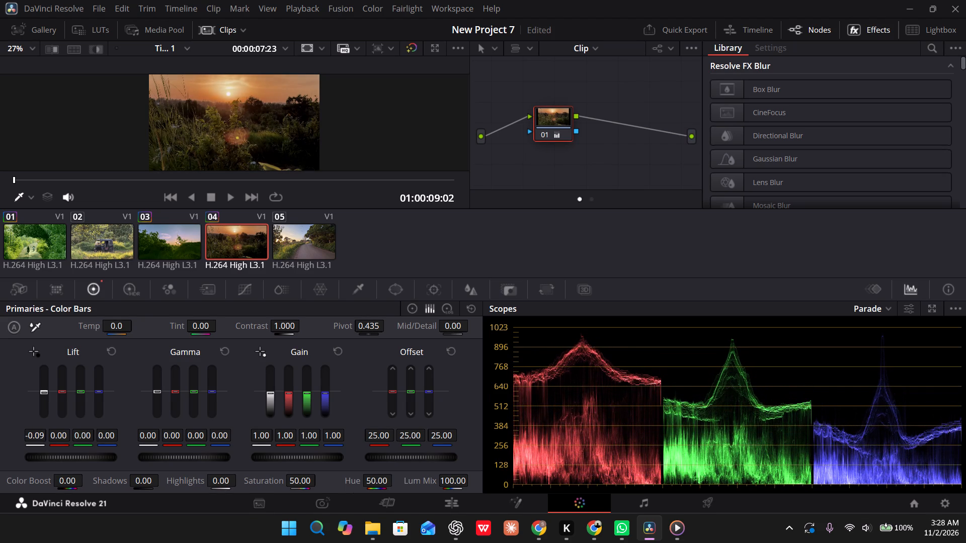
left_click_drag(44, 403, 45, 399)
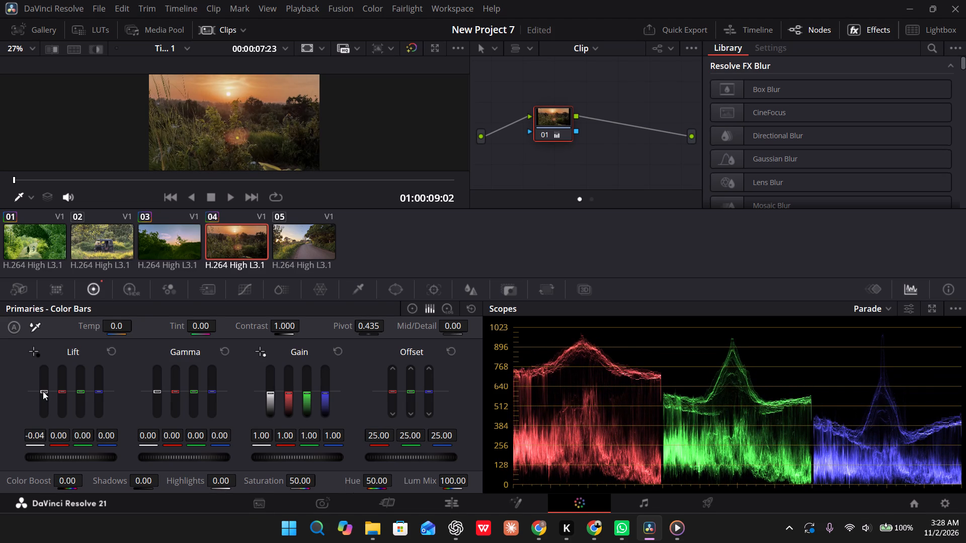
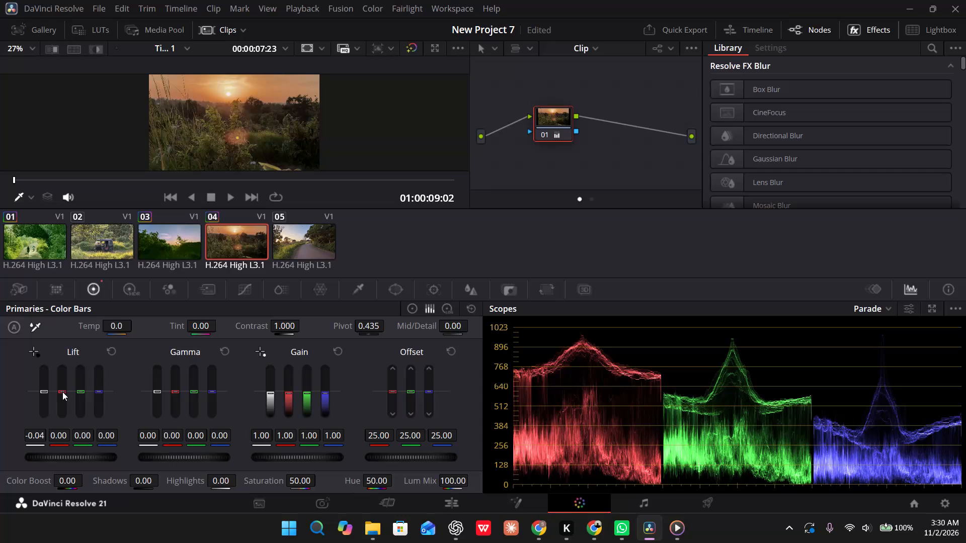
Adjust the fourth clip's Lift to -0.03 red, 0.03 green and -0.03 blue.
left_click_drag(61, 389, 62, 400)
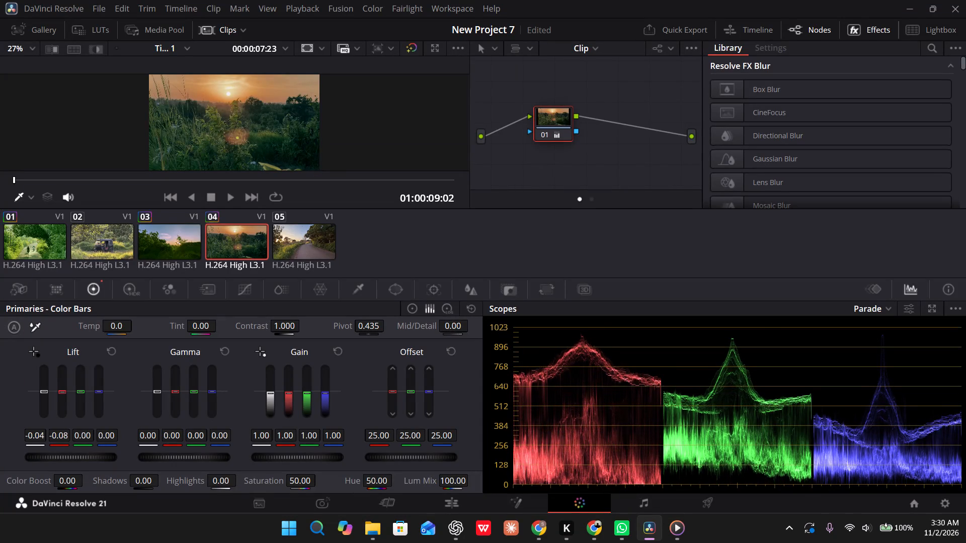
left_click_drag(62, 400, 63, 393)
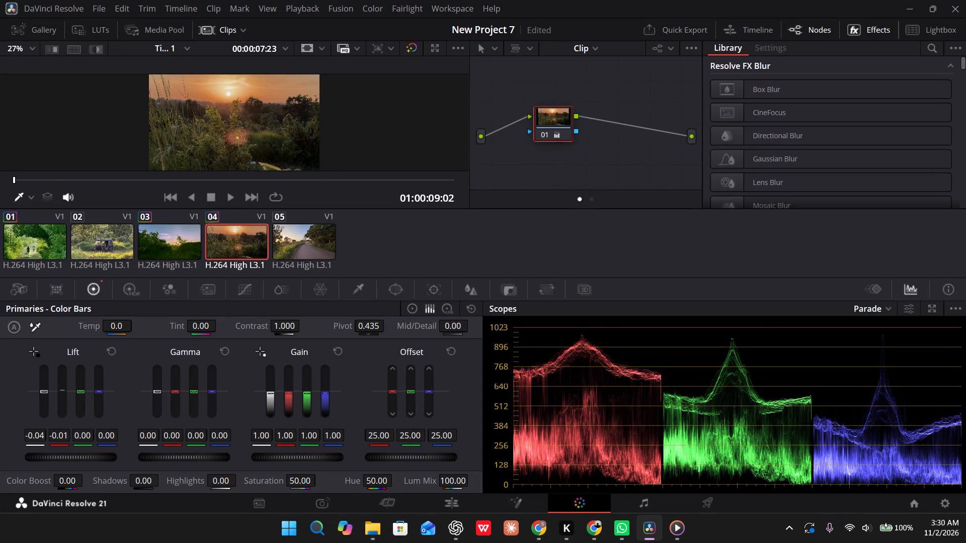
left_click_drag(63, 393, 64, 396)
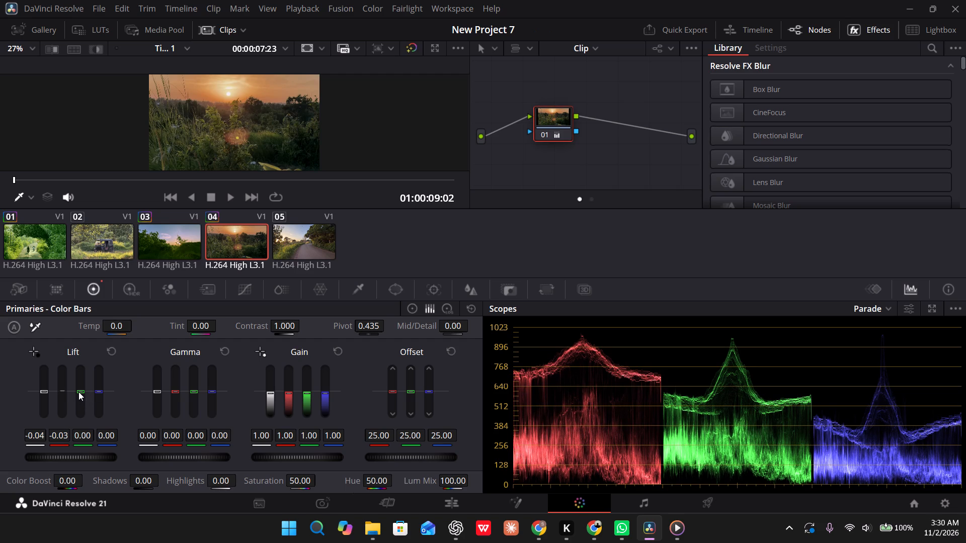
left_click(78, 392)
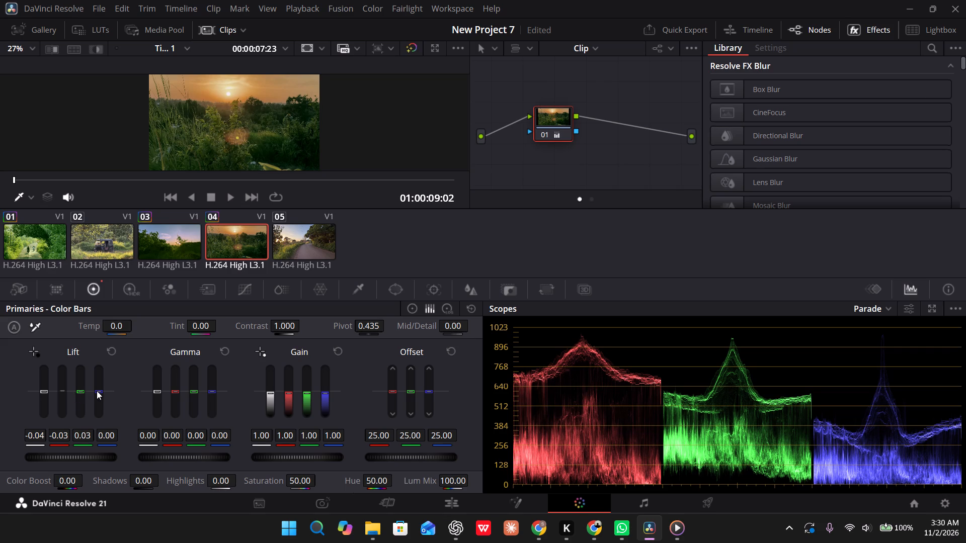
left_click(97, 391)
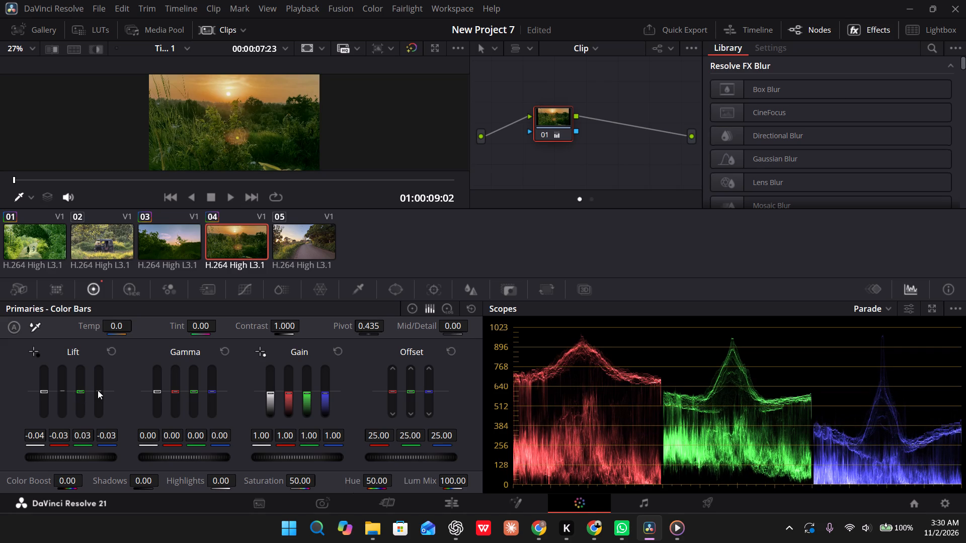
Adjust the fourth clip's Gamma to -0.02 luminance, 0.00 red, 0.05 green and 0.03 blue, trying several green levels between 0.01 and 0.05.
left_click(156, 391)
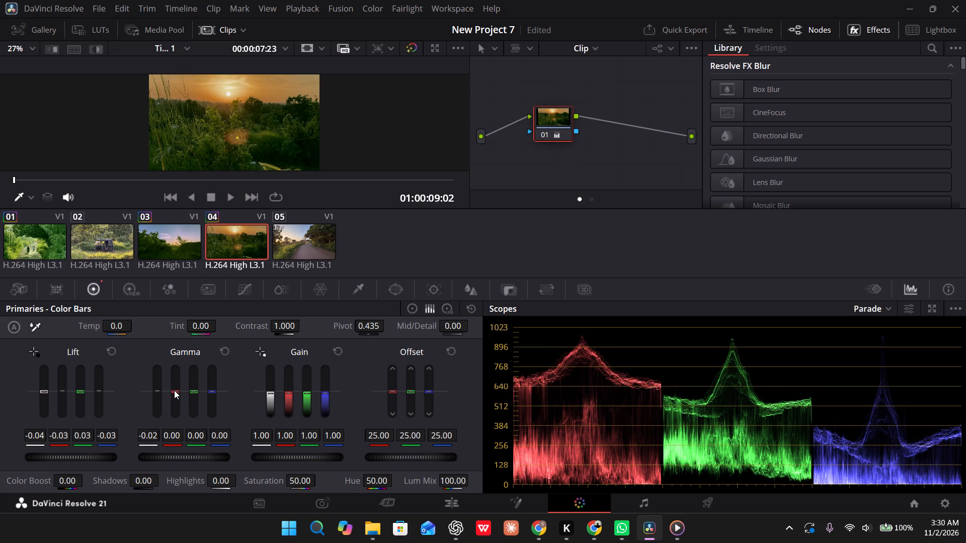
left_click(174, 390)
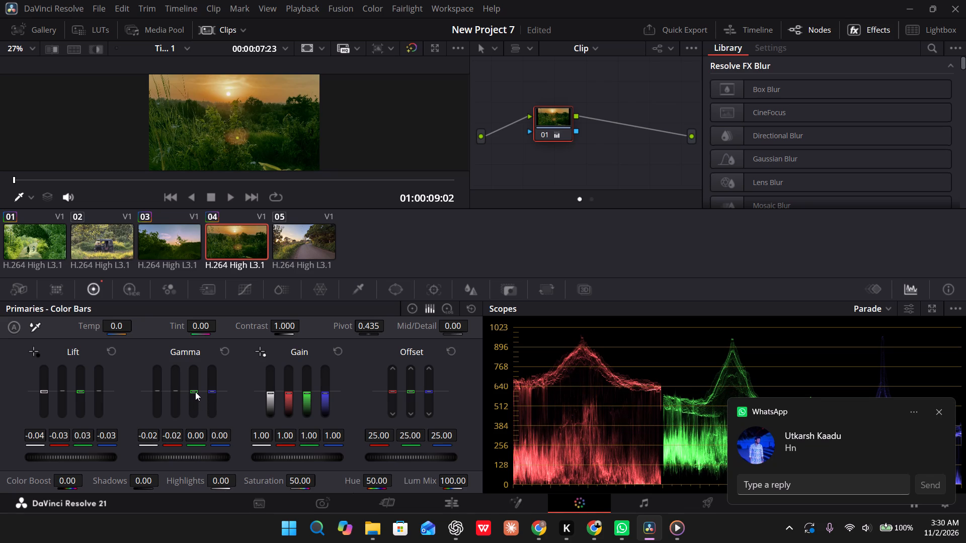
left_click_drag(195, 392, 195, 390)
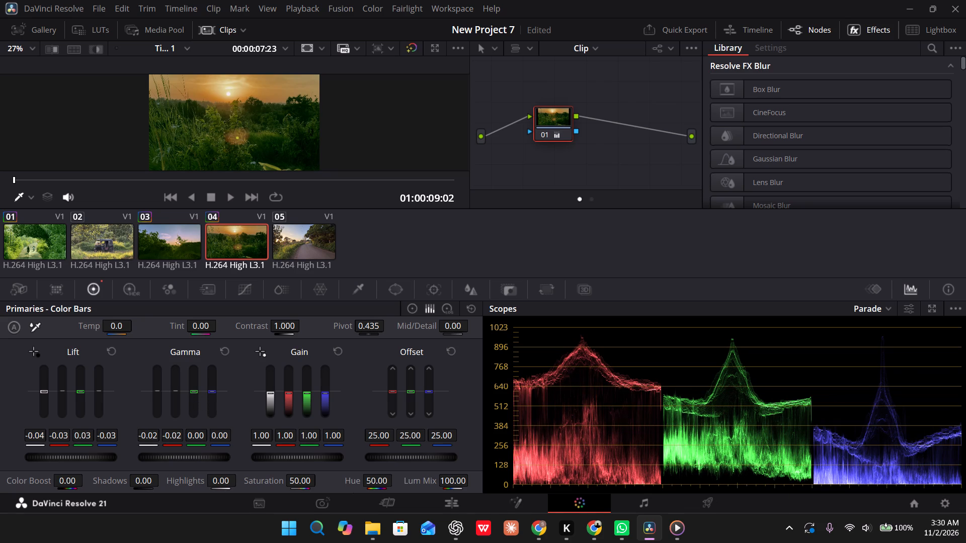
left_click_drag(195, 390, 195, 383)
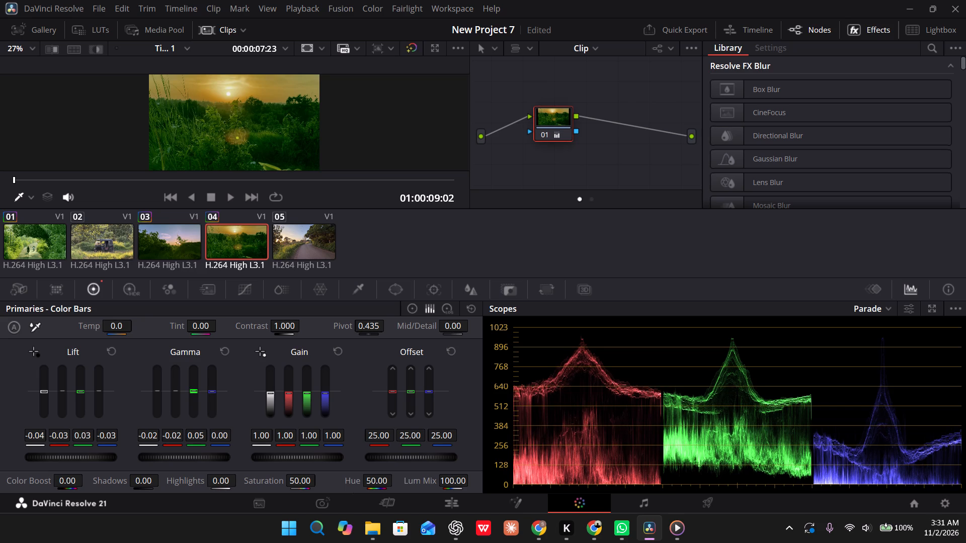
left_click_drag(195, 383, 195, 387)
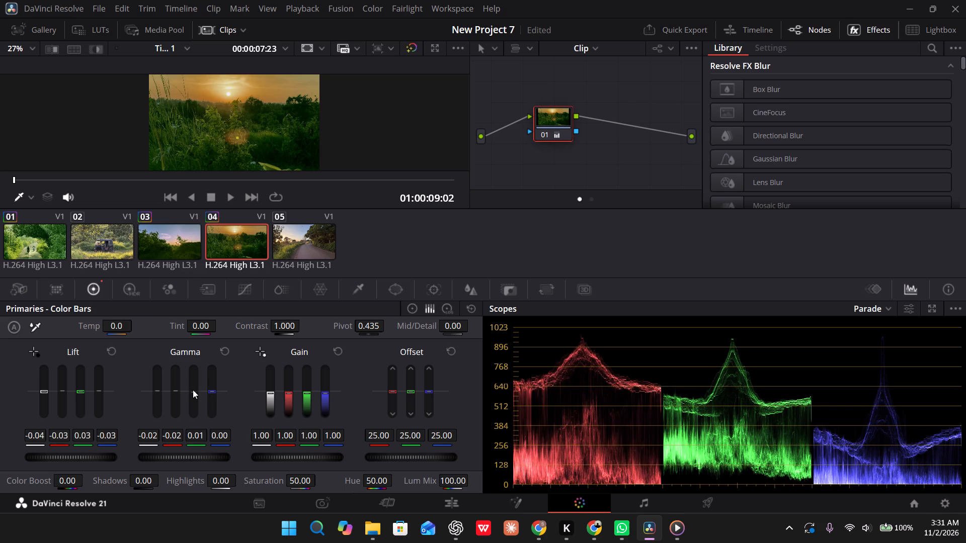
left_click_drag(193, 390, 192, 386)
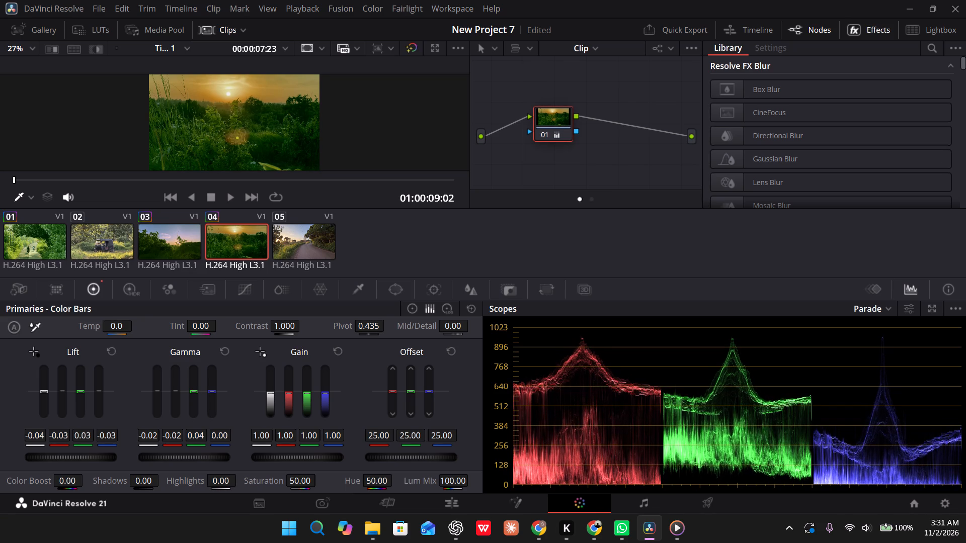
left_click_drag(192, 386, 192, 382)
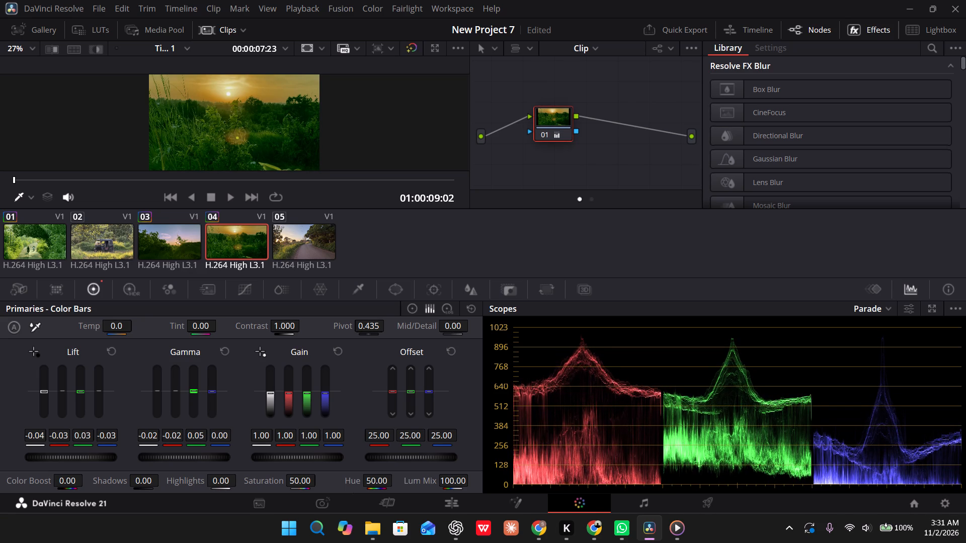
left_click_drag(192, 382, 192, 385)
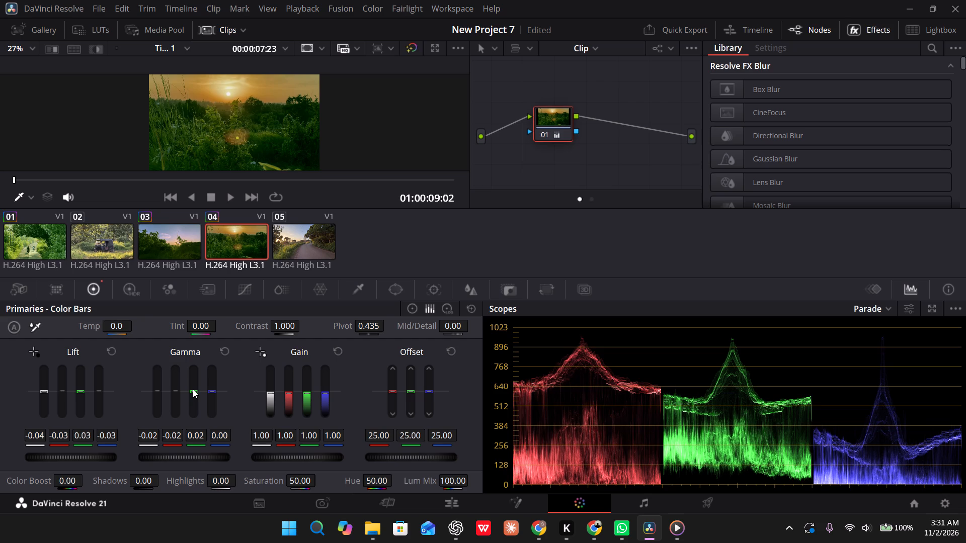
left_click(193, 389)
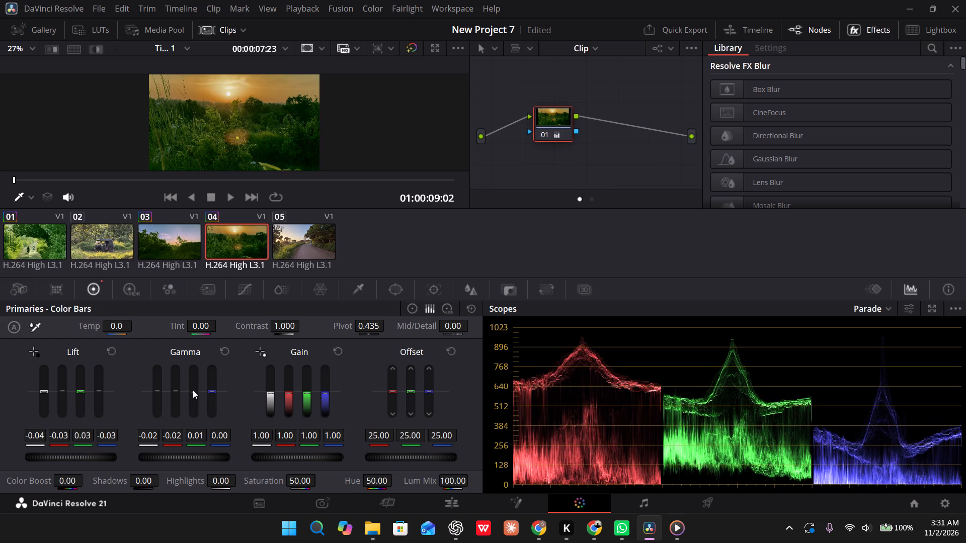
left_click_drag(193, 390, 193, 383)
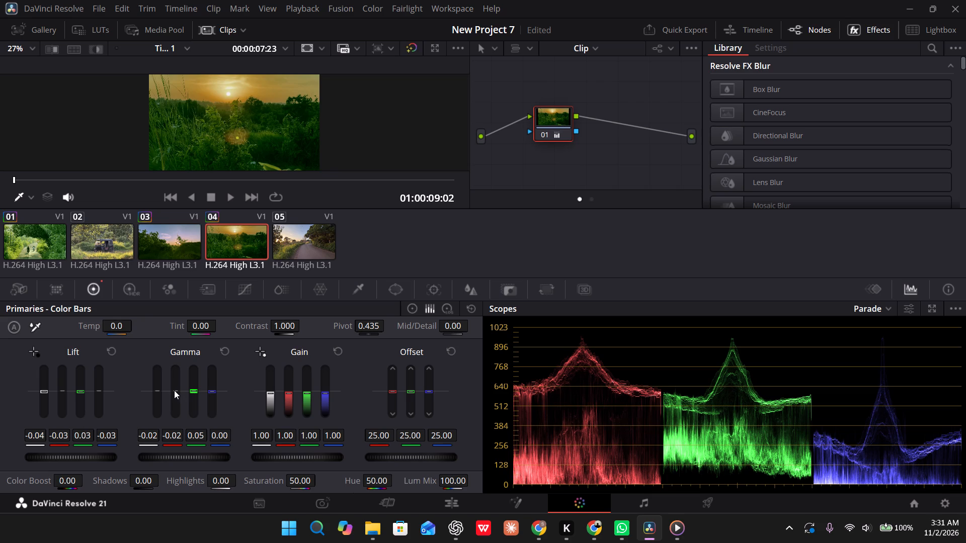
left_click(174, 389)
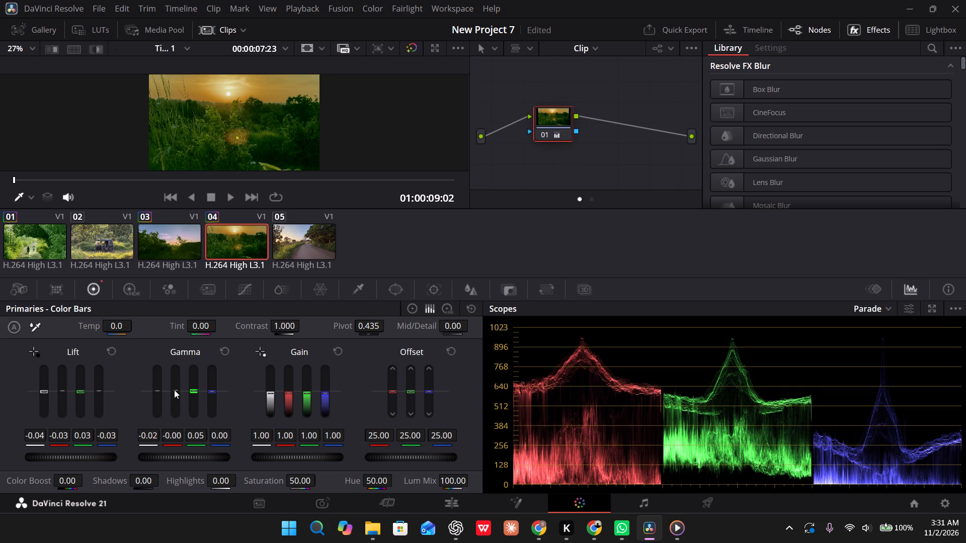
left_click(211, 390)
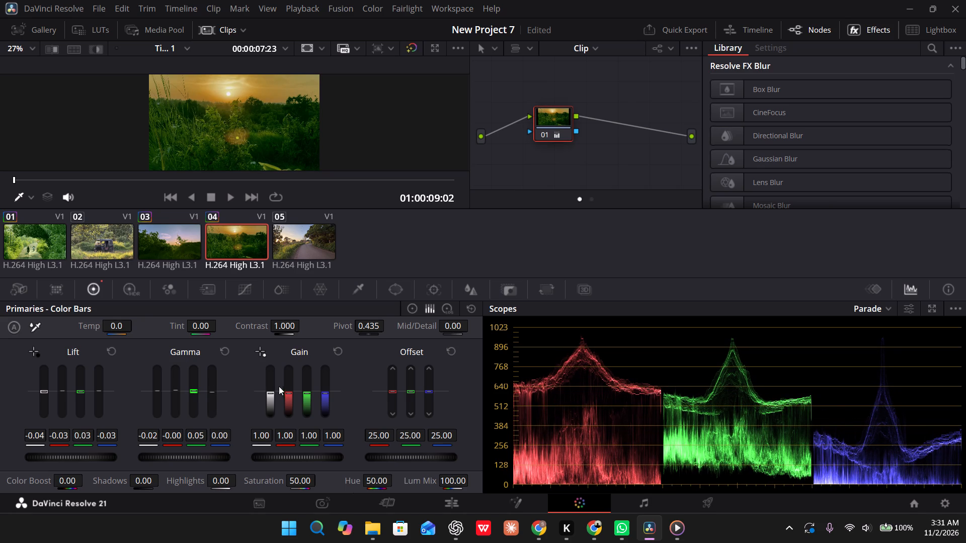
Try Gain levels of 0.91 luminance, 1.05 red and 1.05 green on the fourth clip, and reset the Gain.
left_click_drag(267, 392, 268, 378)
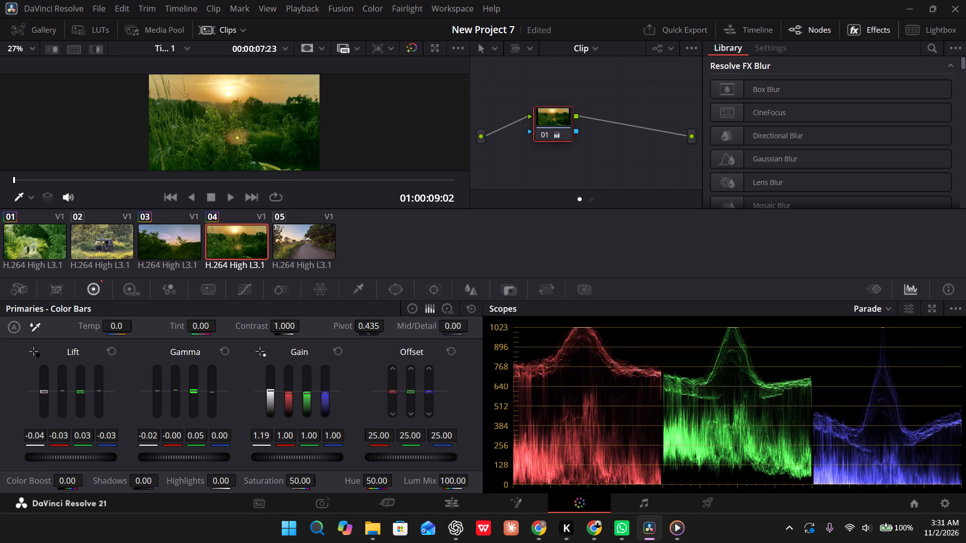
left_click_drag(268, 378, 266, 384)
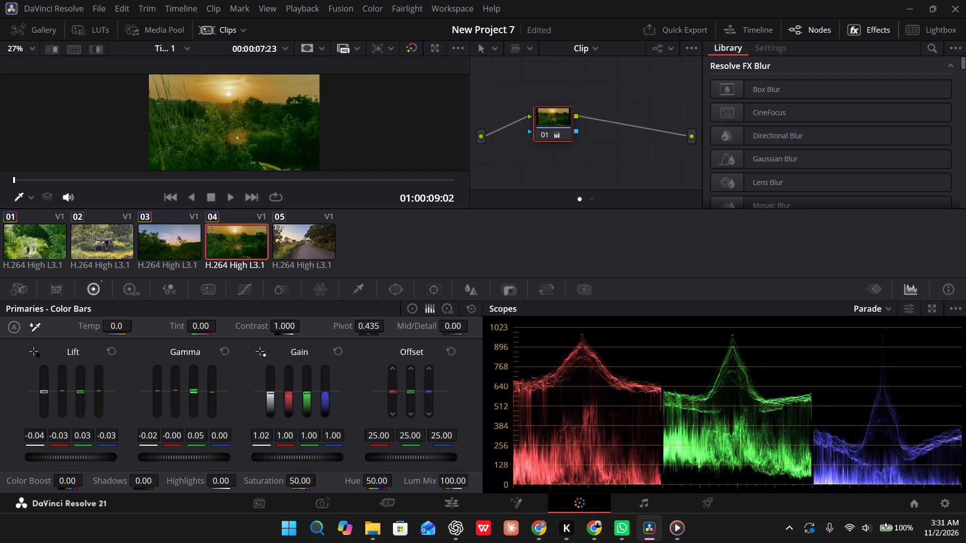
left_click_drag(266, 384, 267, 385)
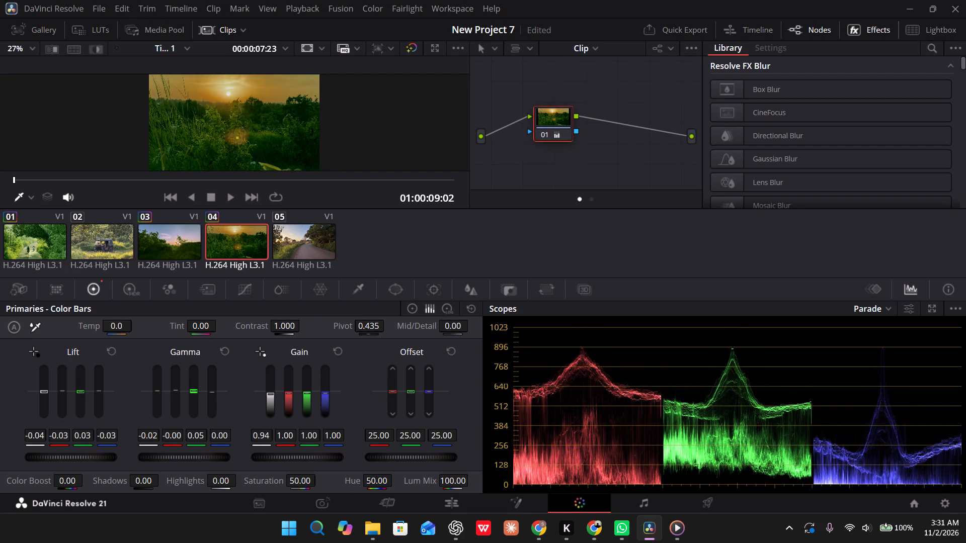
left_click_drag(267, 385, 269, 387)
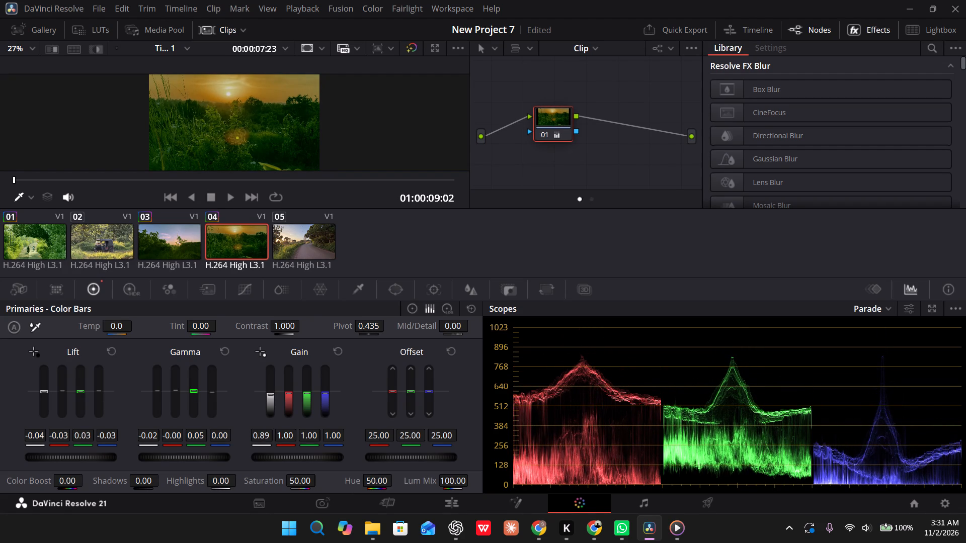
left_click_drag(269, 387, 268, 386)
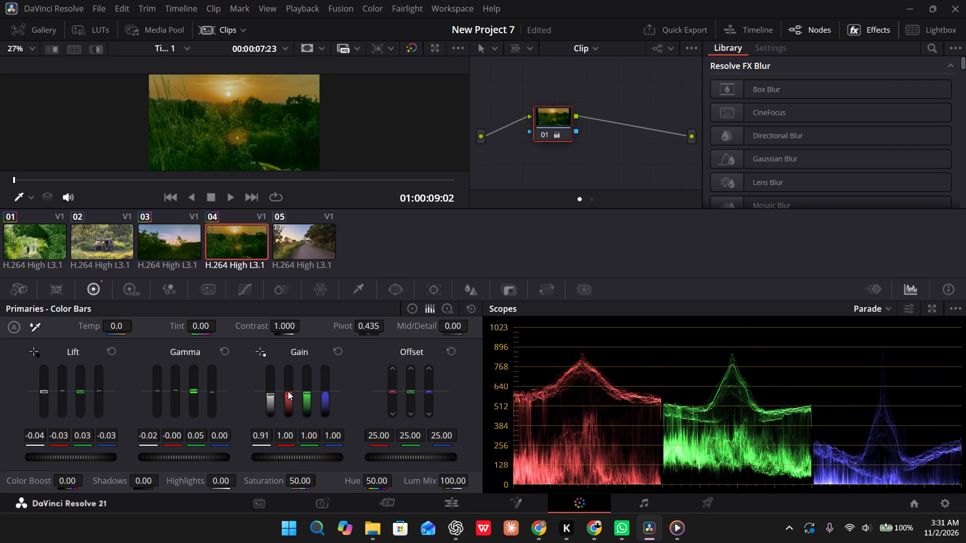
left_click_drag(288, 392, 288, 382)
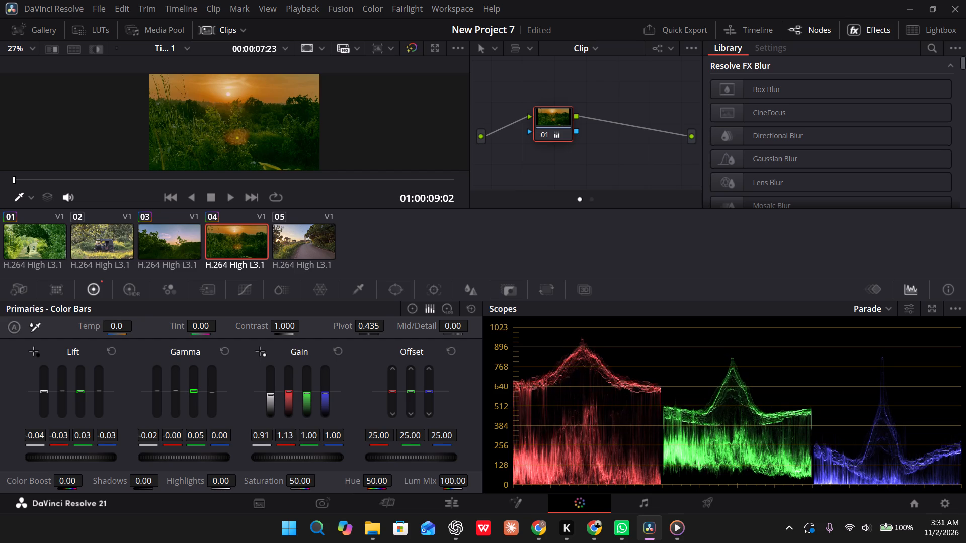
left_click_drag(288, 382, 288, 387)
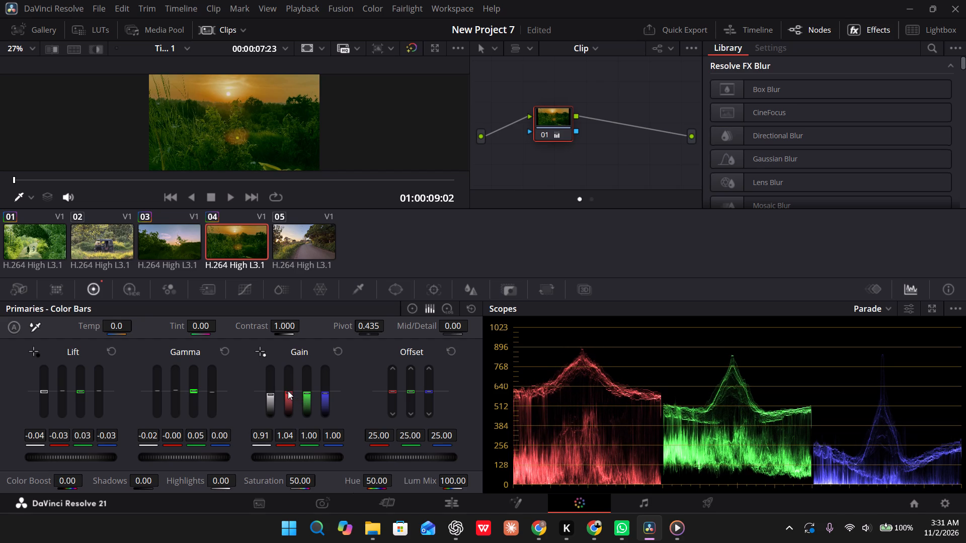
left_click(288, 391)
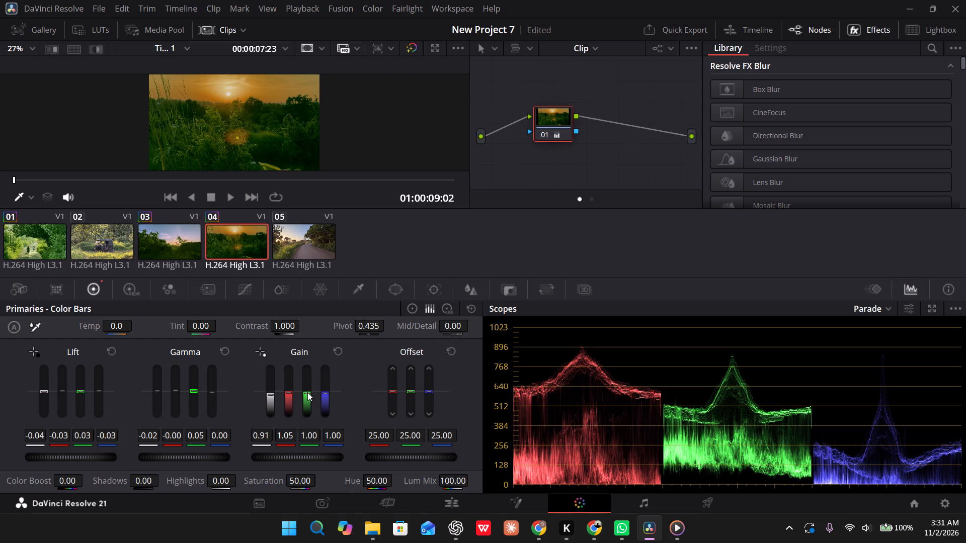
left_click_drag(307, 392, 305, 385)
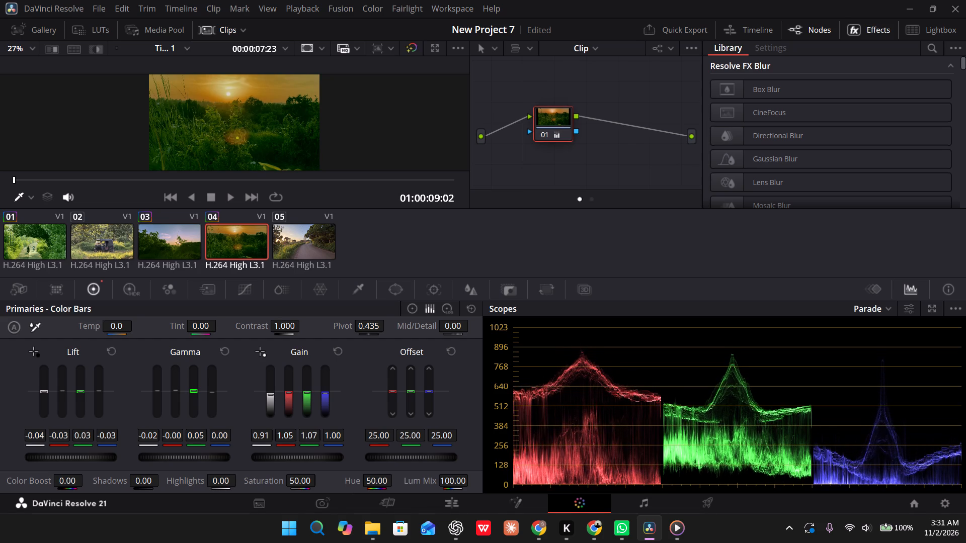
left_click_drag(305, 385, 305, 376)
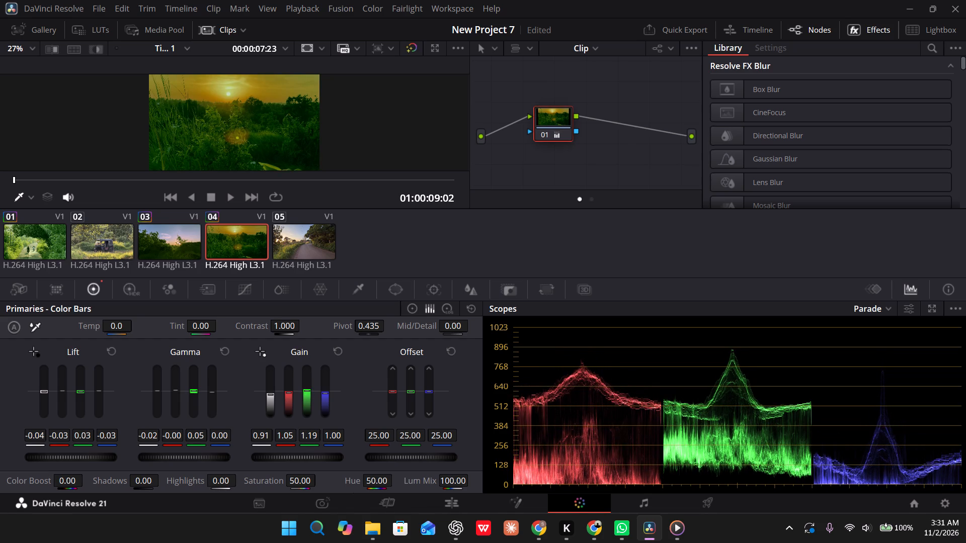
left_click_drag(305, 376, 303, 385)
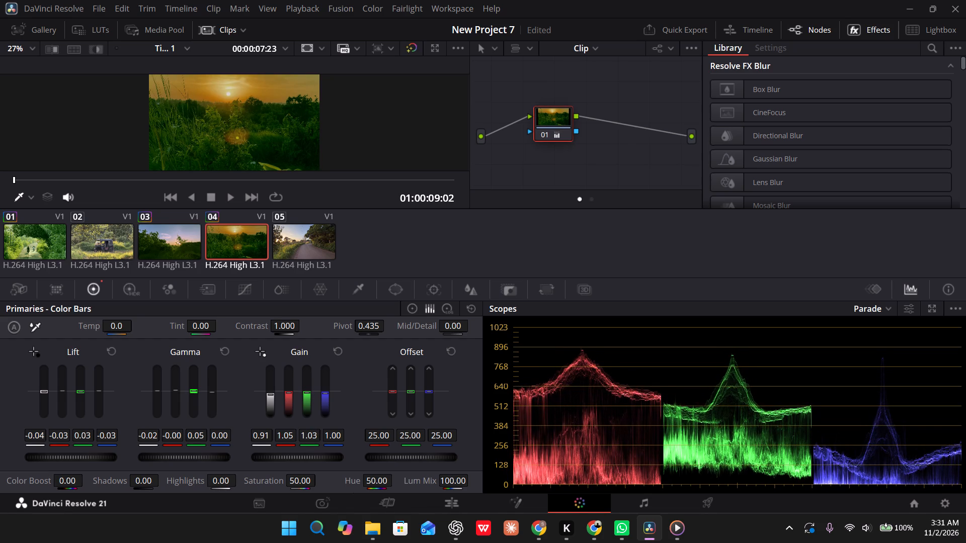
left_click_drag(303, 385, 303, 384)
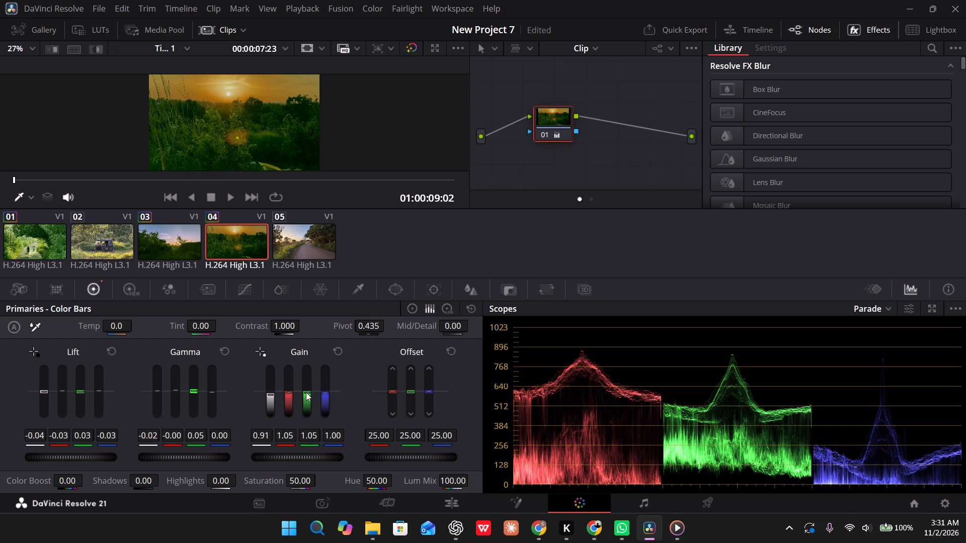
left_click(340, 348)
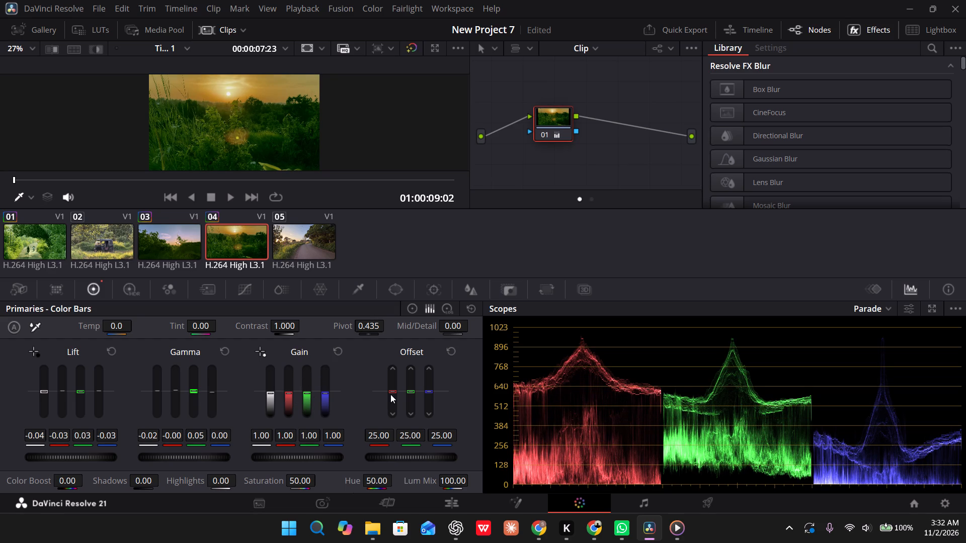
Try higher and lower Offset levels on the fourth clip, settling on 16.20 red, 22.60 green and 25.00 blue.
left_click_drag(391, 390, 391, 381)
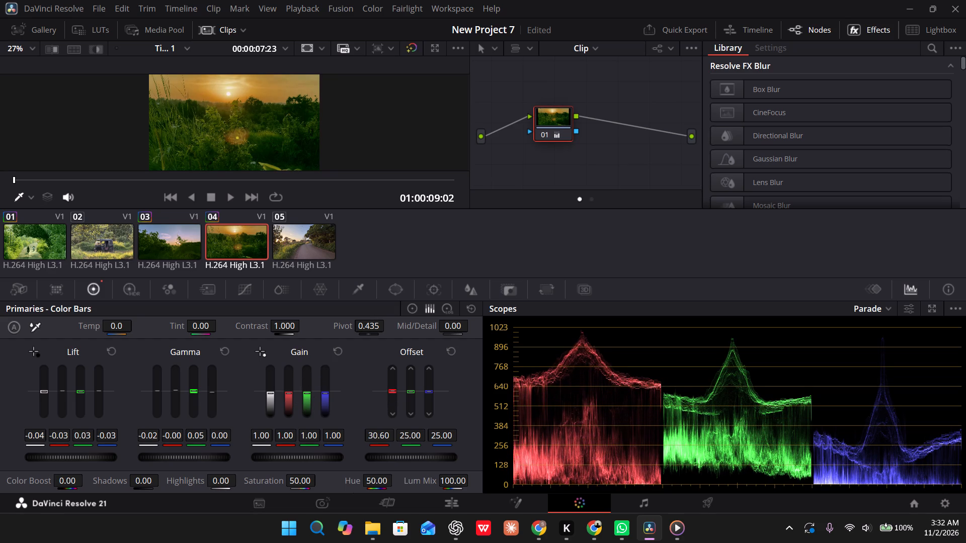
left_click_drag(391, 381, 391, 396)
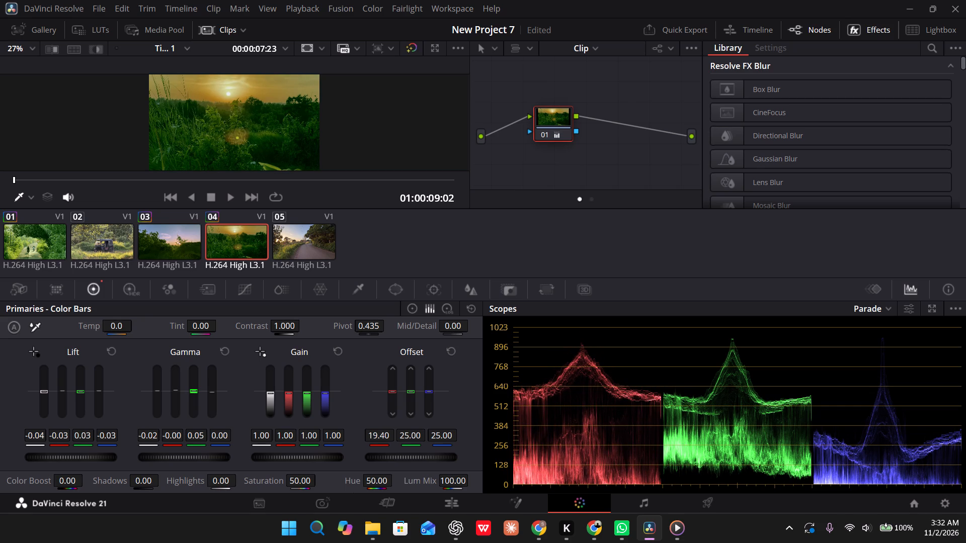
left_click_drag(391, 396, 391, 401)
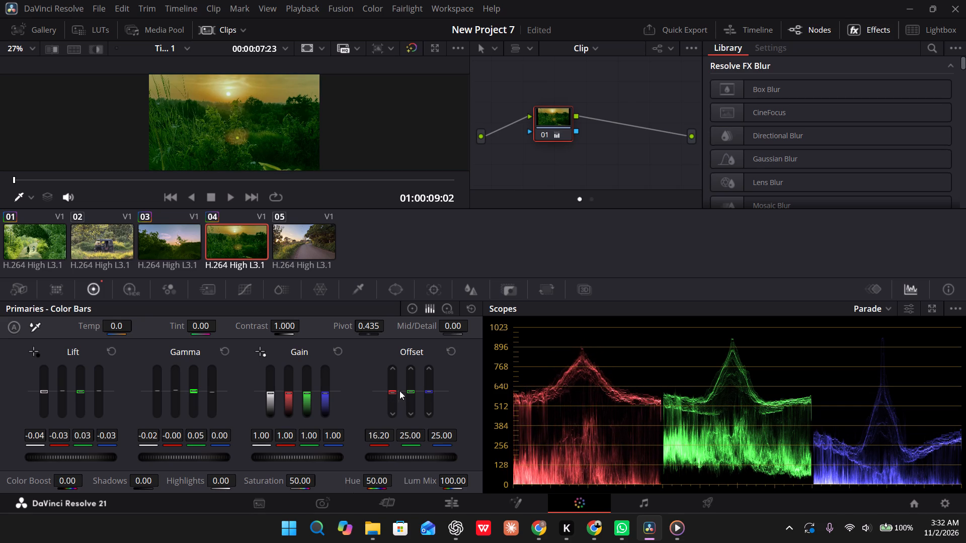
left_click(410, 391)
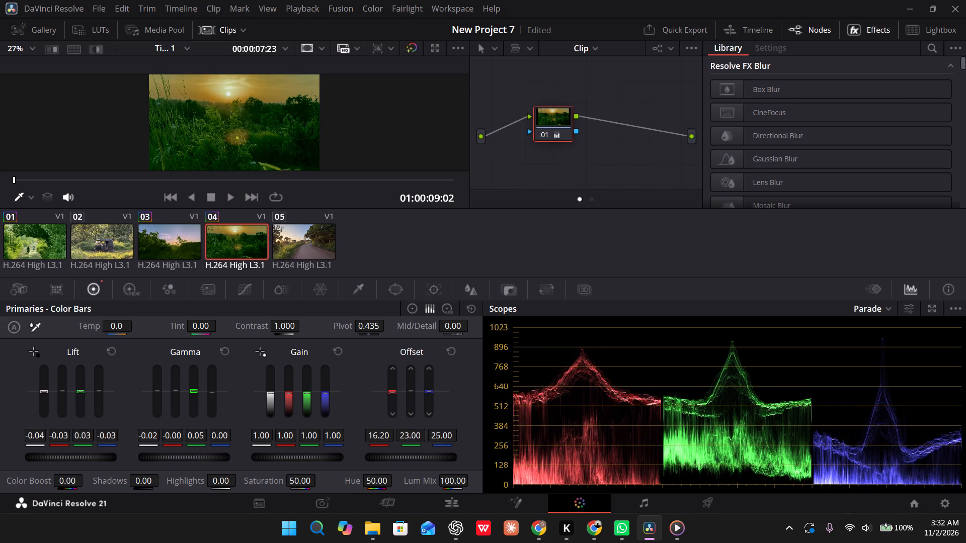
left_click_drag(430, 389, 424, 371)
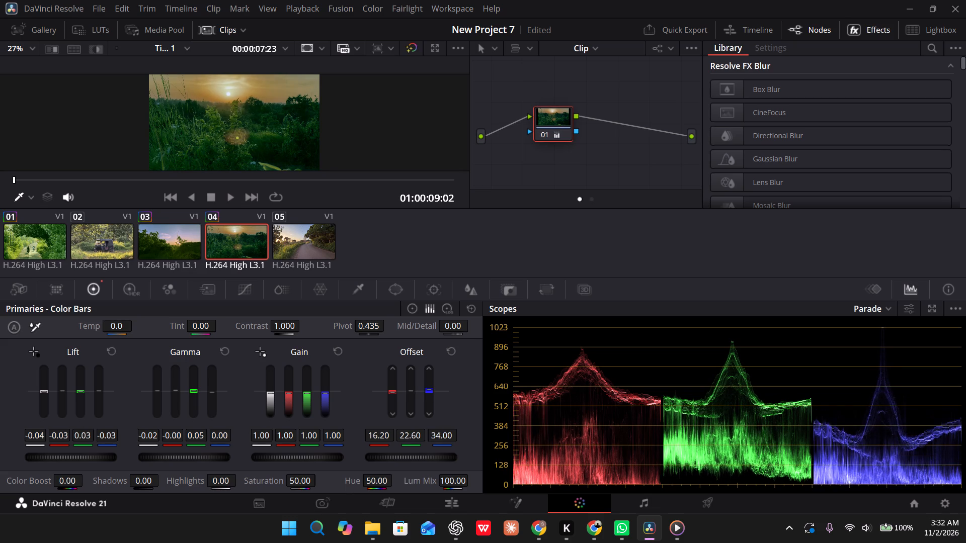
left_click_drag(424, 371, 426, 376)
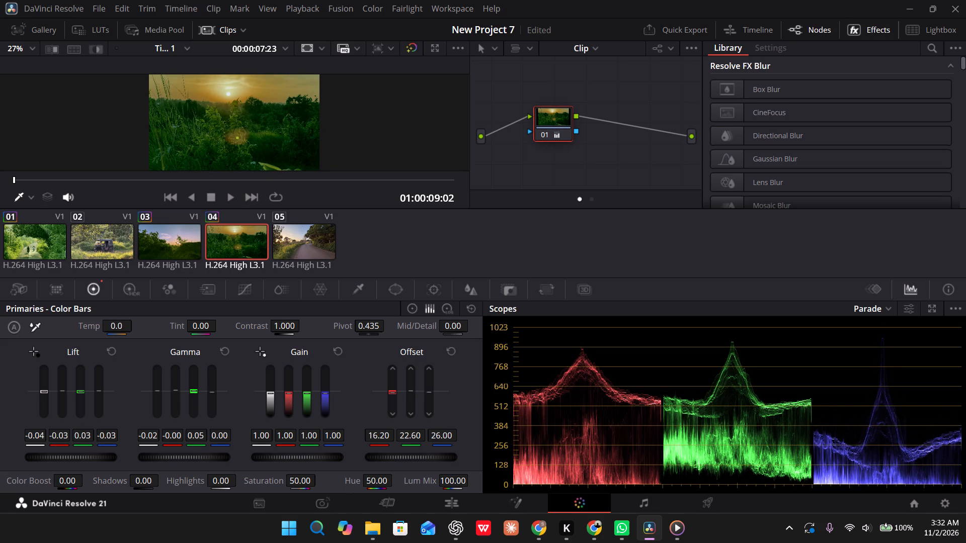
left_click_drag(426, 376, 426, 377)
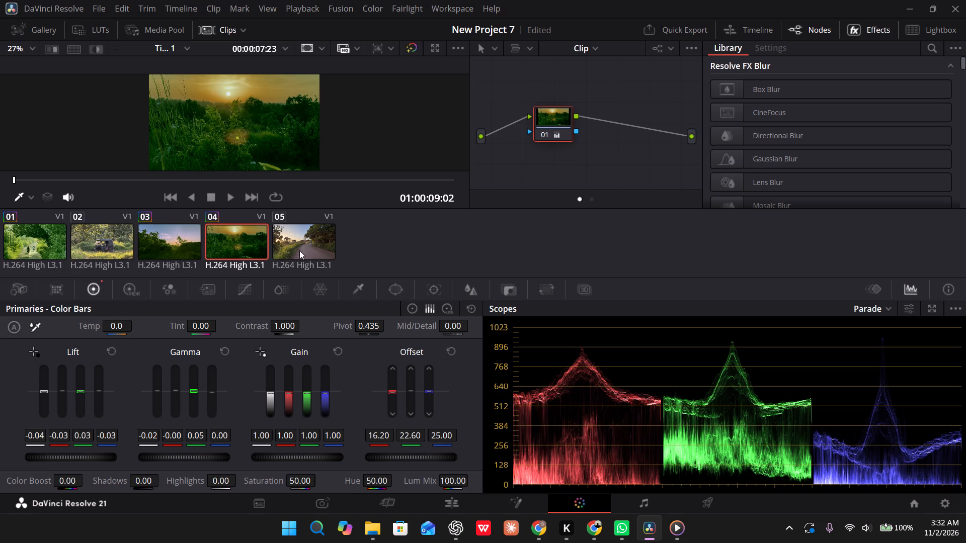
Review the graded third clip and the graded first clip.
left_click(174, 243)
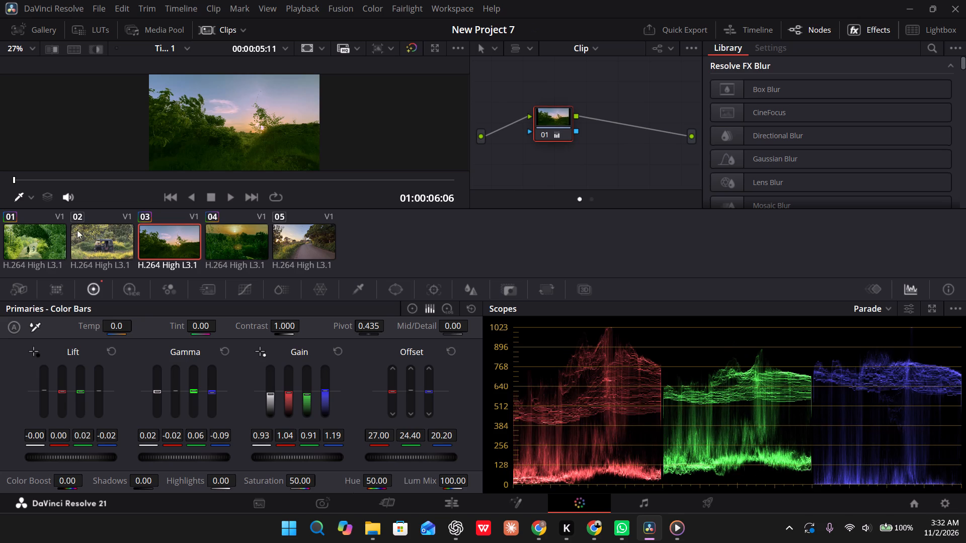
left_click(29, 238)
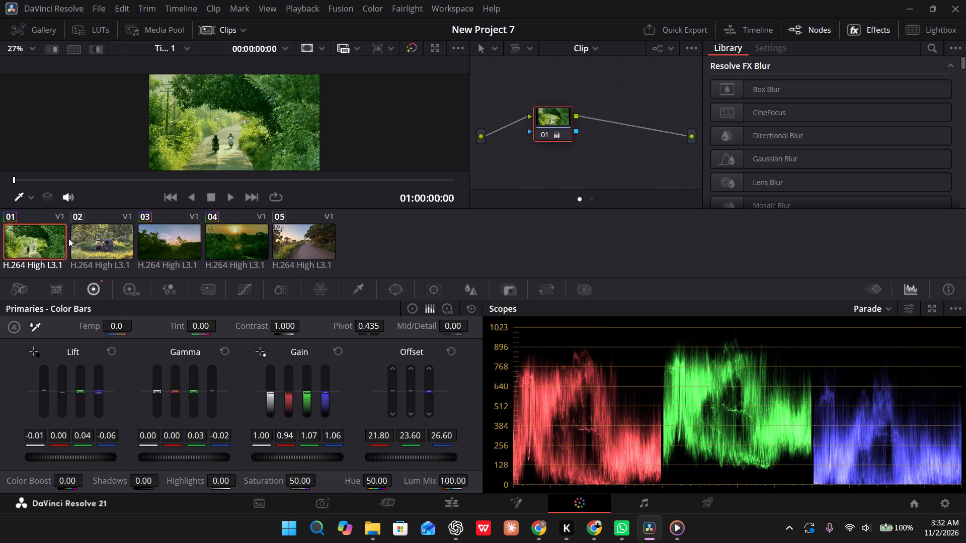
Switch to the Edit page and delete the second clip, the parked vehicle shot, from the timeline.
left_click(456, 501)
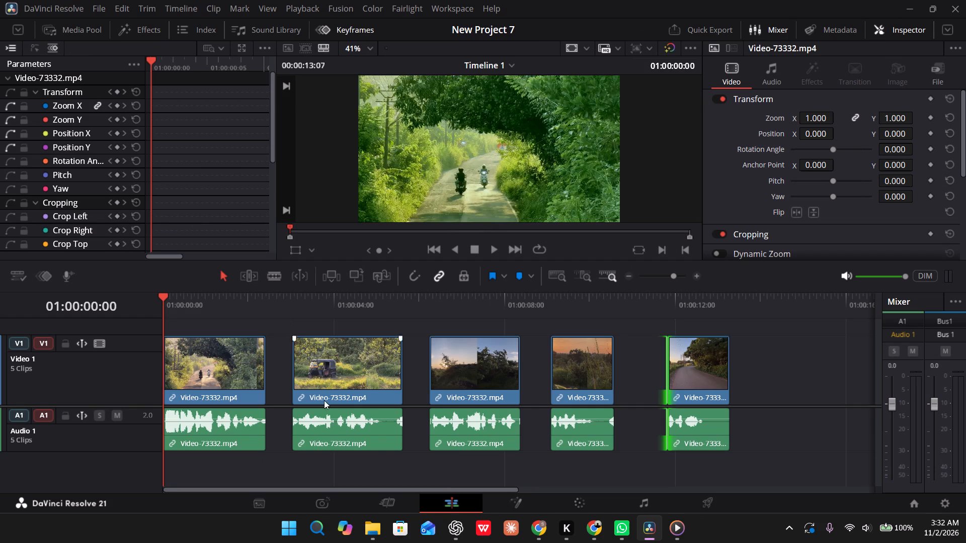
left_click(323, 375)
key("BackSpace")
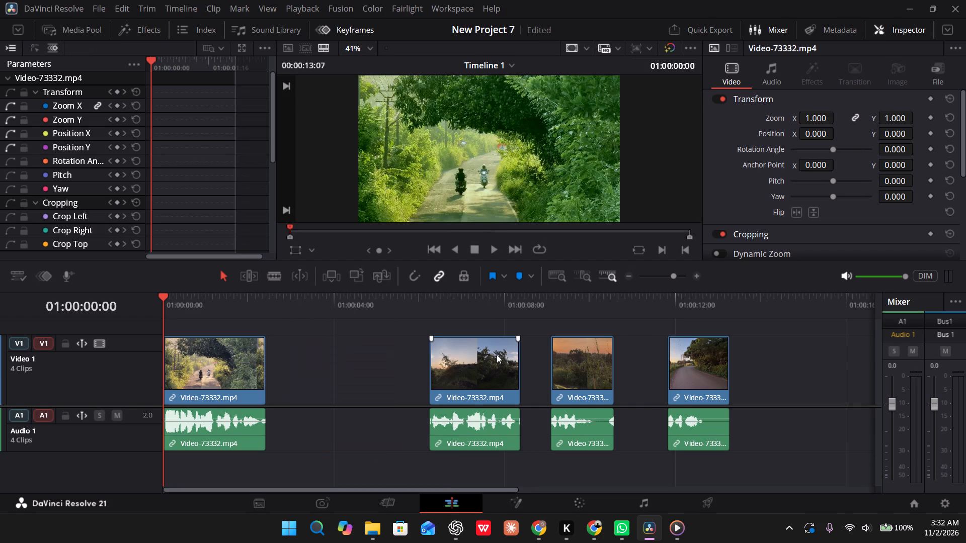
Scrub through the third and fourth clips to the last clip, the empty road shot, and delete it from the timeline.
left_click(501, 362)
left_click_drag(454, 296, 552, 344)
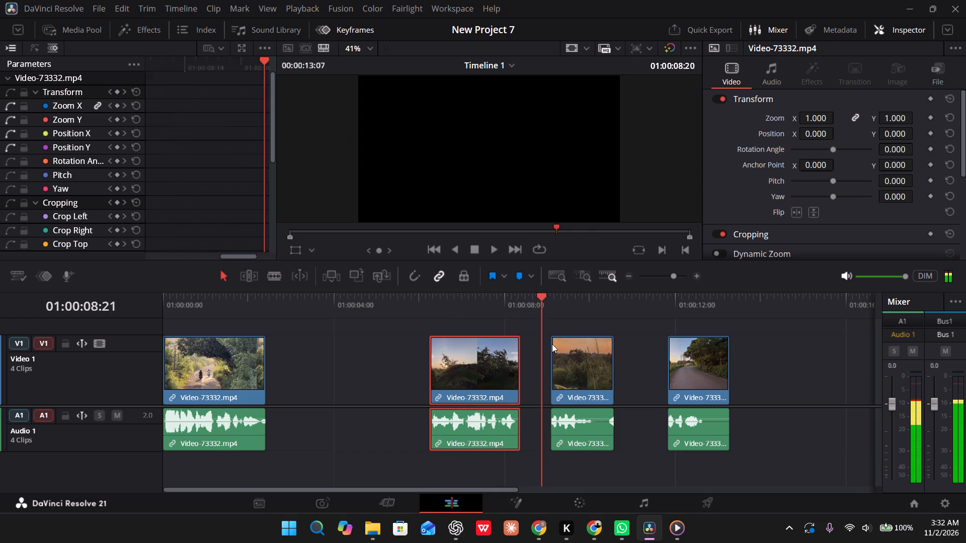
left_click_drag(552, 344, 689, 383)
left_click(689, 383)
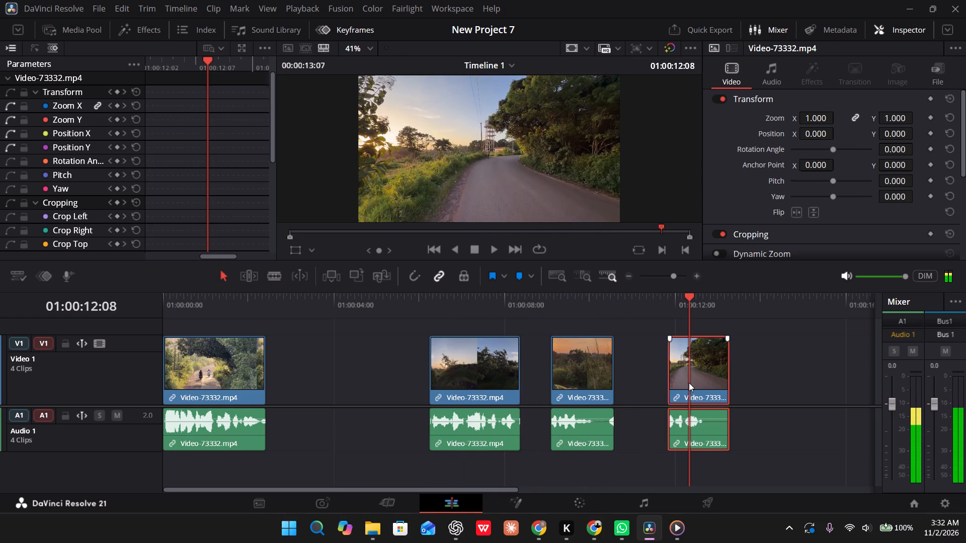
key("BackSpace")
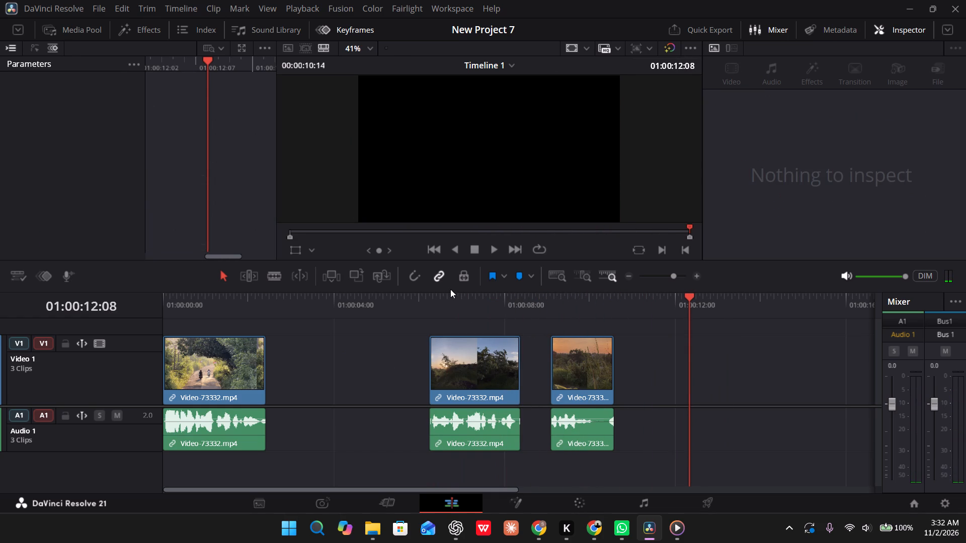
Turn on snapping and move the second and third timeline clips earlier so all three graded clips sit back to back.
left_click(416, 274)
left_click_drag(456, 359, 401, 359)
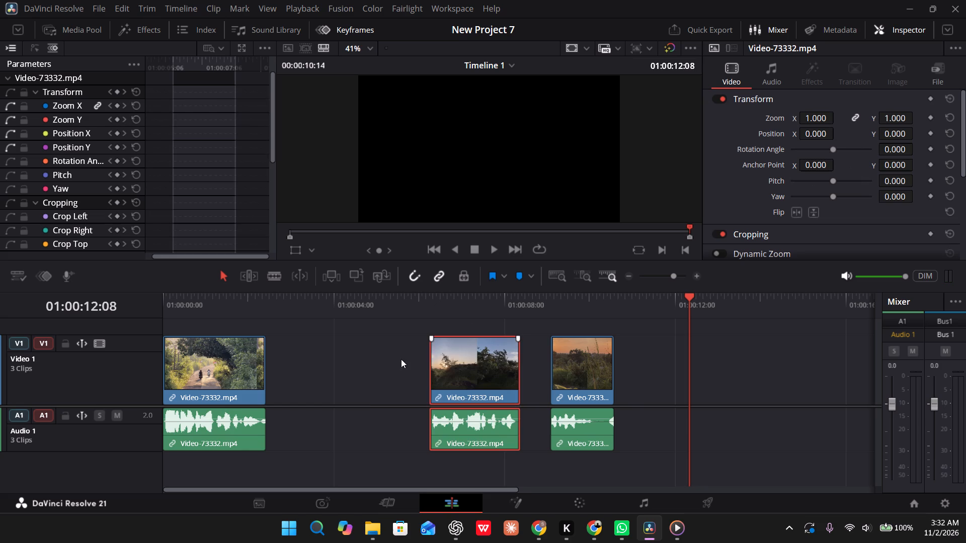
left_click_drag(401, 359, 297, 359)
left_click_drag(562, 375, 368, 360)
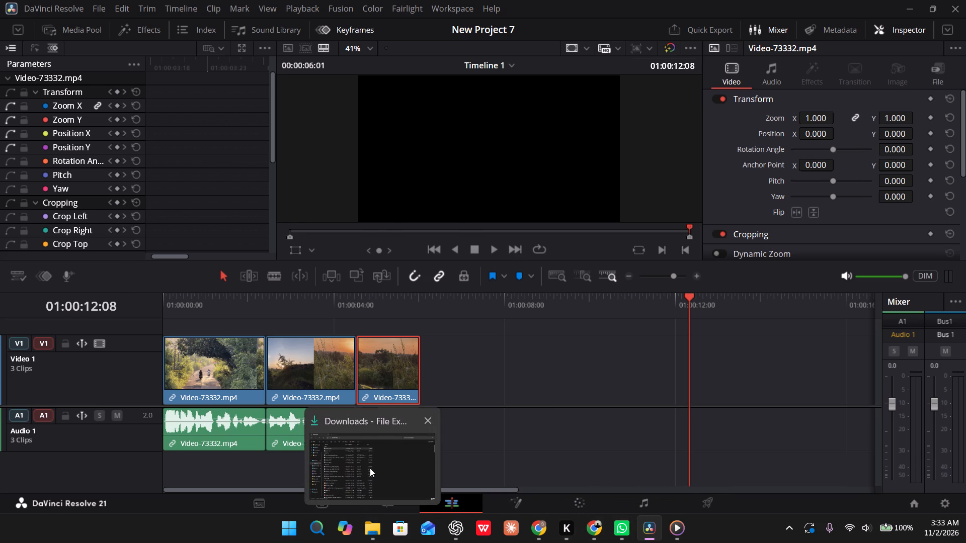
Add the original Video-73332 from the Downloads folder to Video 1 at about 7 seconds, after the graded clips.
left_click(370, 468)
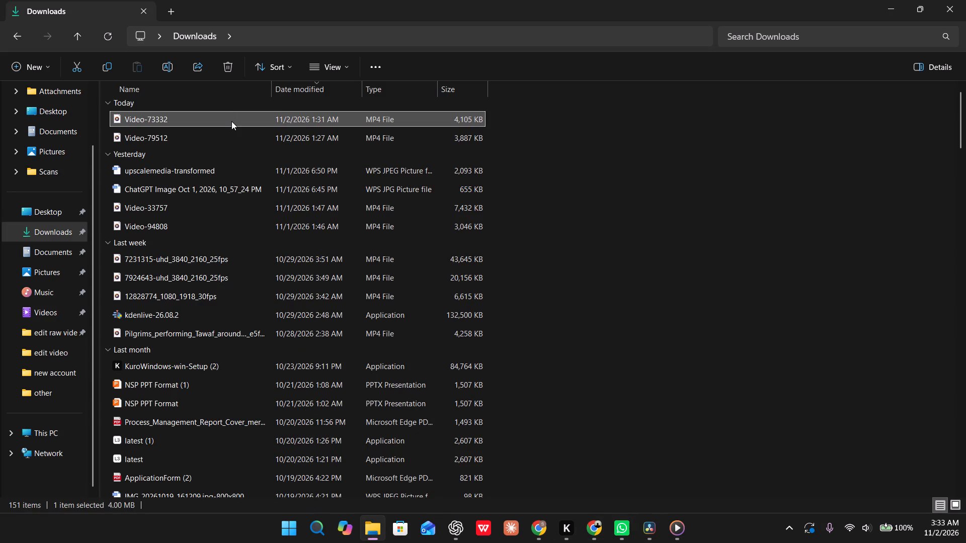
left_click_drag(231, 121, 653, 542)
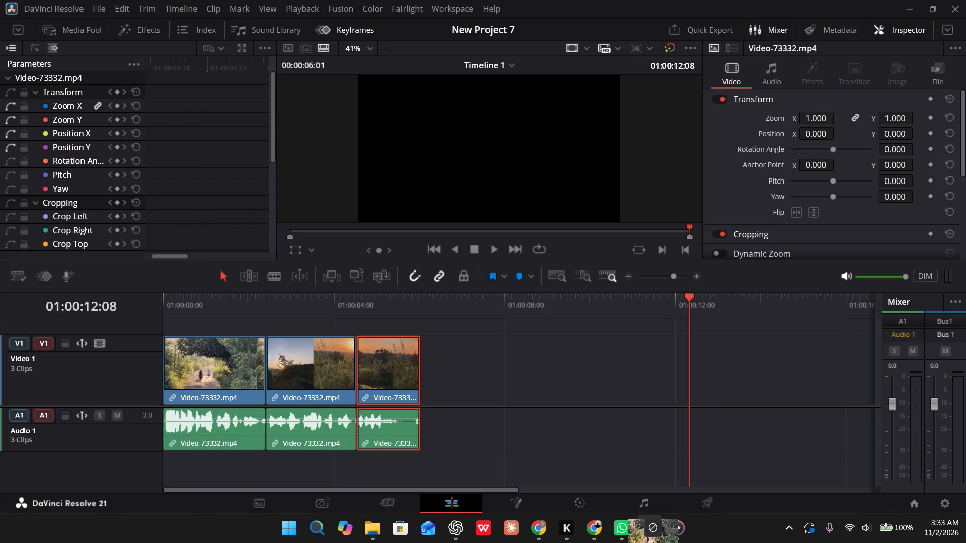
left_click_drag(653, 542, 461, 375)
Compare the graded motorcycle road shot in the first clip with the same shot in the ungraded original.
left_click_drag(676, 310, 540, 328)
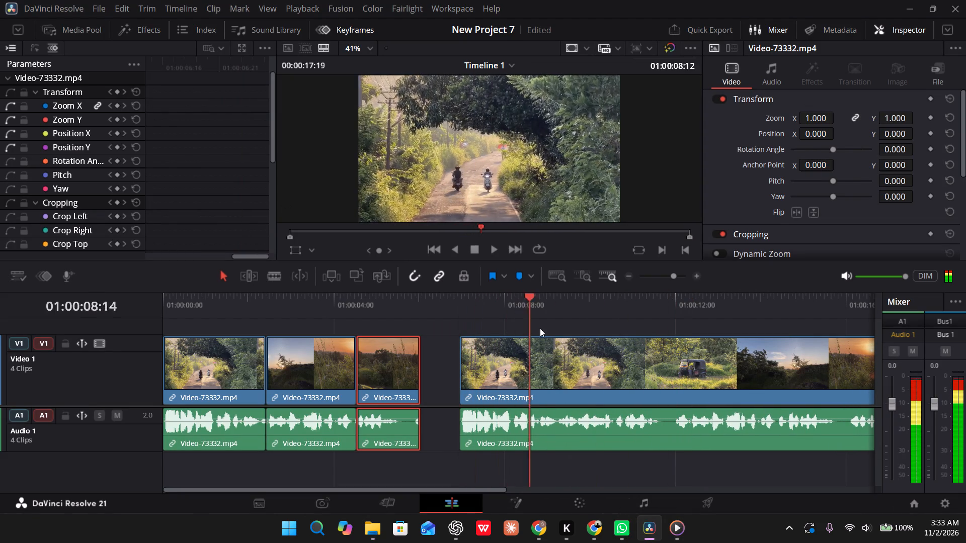
left_click_drag(540, 328, 526, 332)
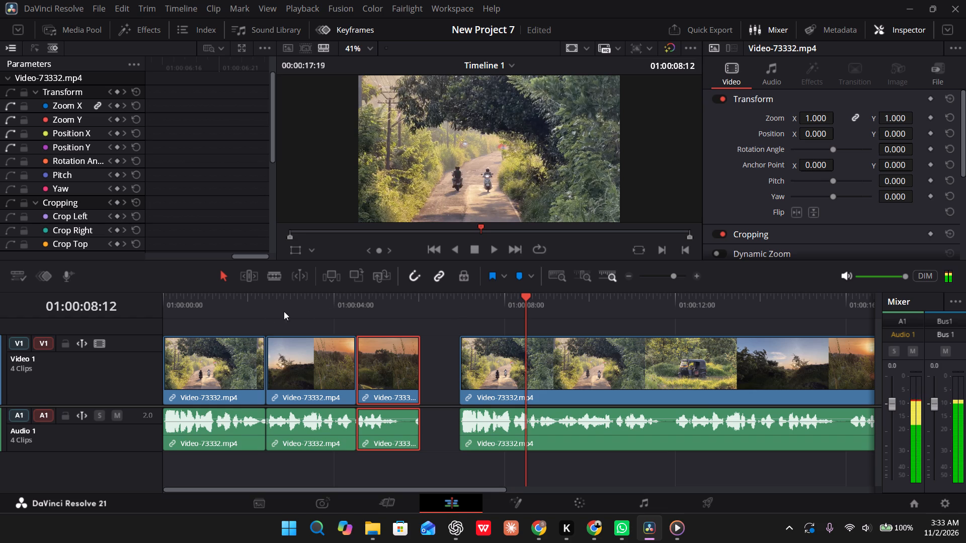
left_click_drag(206, 305, 220, 314)
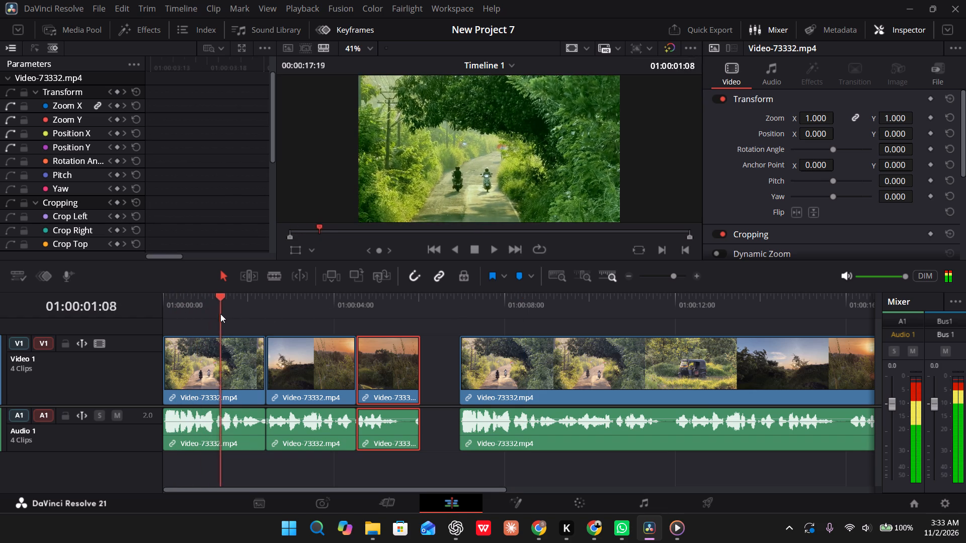
left_click_drag(220, 314, 173, 325)
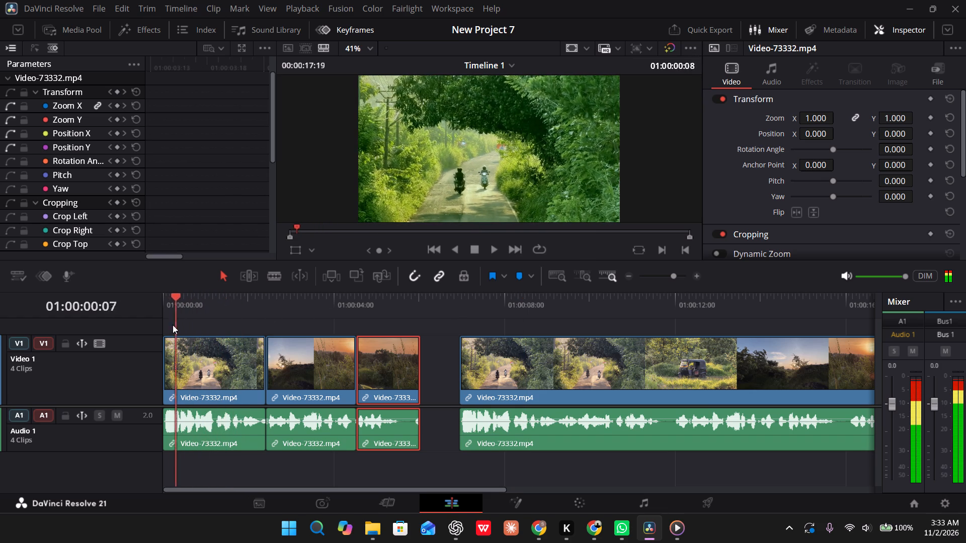
left_click_drag(173, 325, 172, 331)
left_click_drag(172, 331, 168, 336)
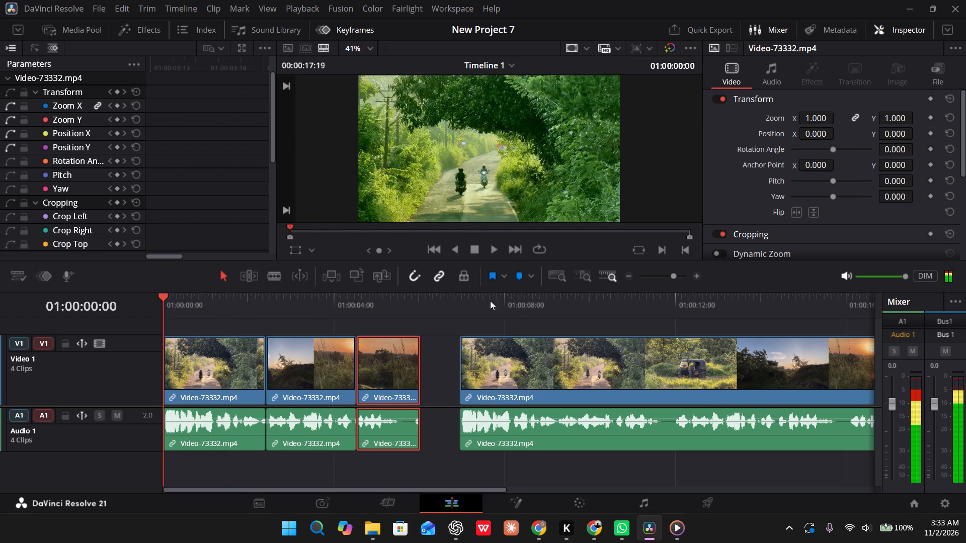
left_click_drag(500, 303, 531, 314)
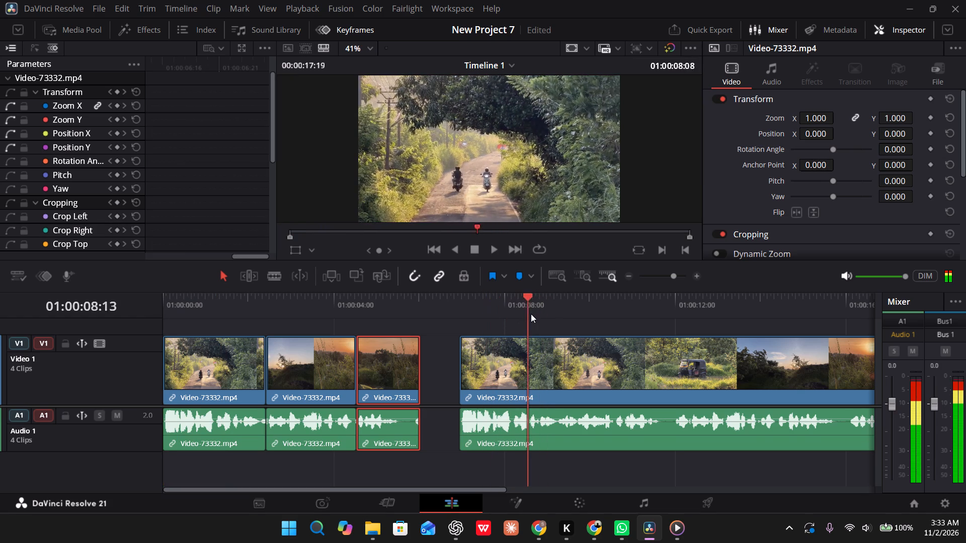
left_click_drag(531, 314, 505, 331)
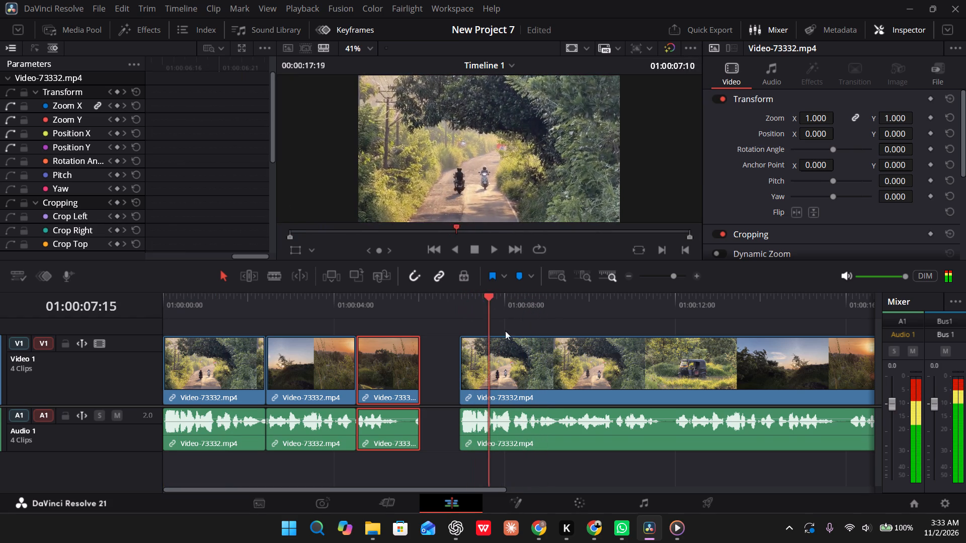
left_click_drag(505, 331, 543, 310)
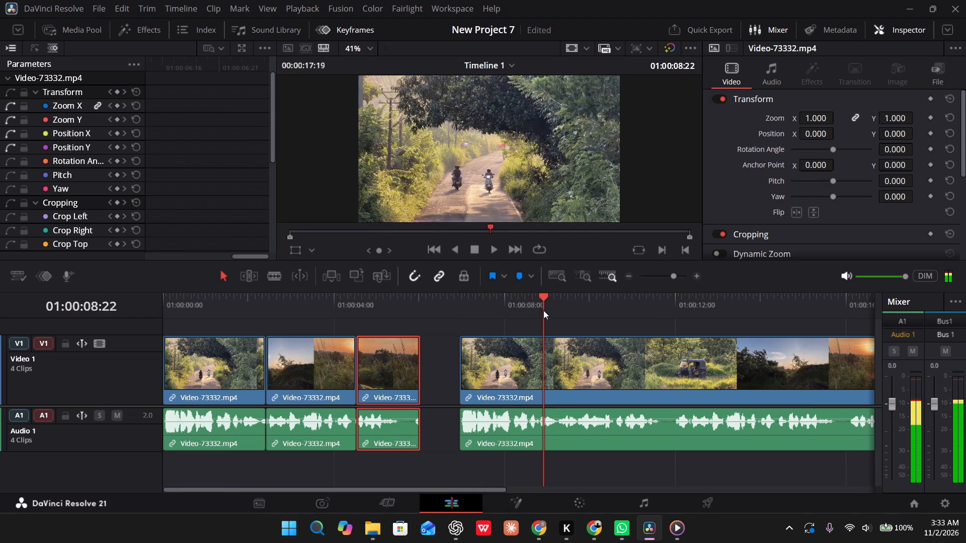
left_click_drag(207, 299, 239, 299)
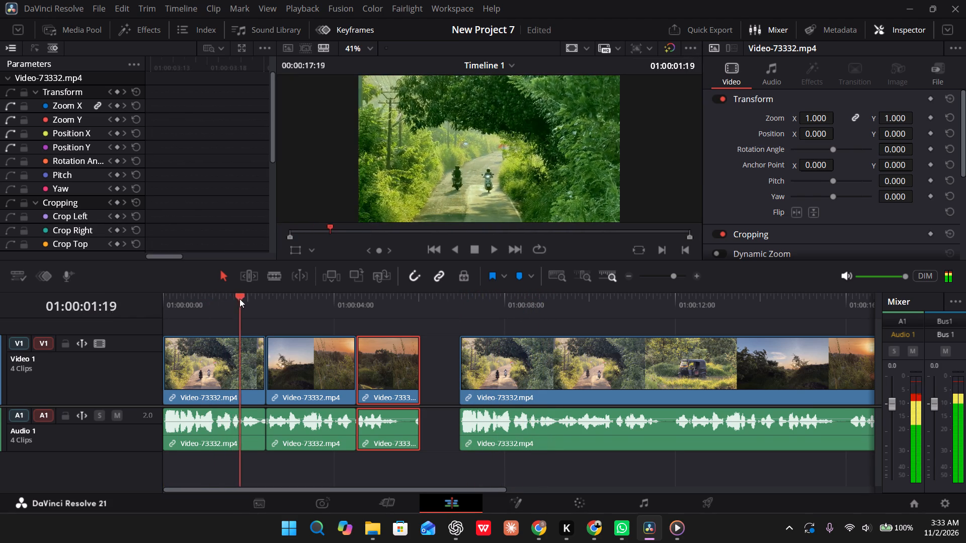
left_click_drag(239, 299, 231, 294)
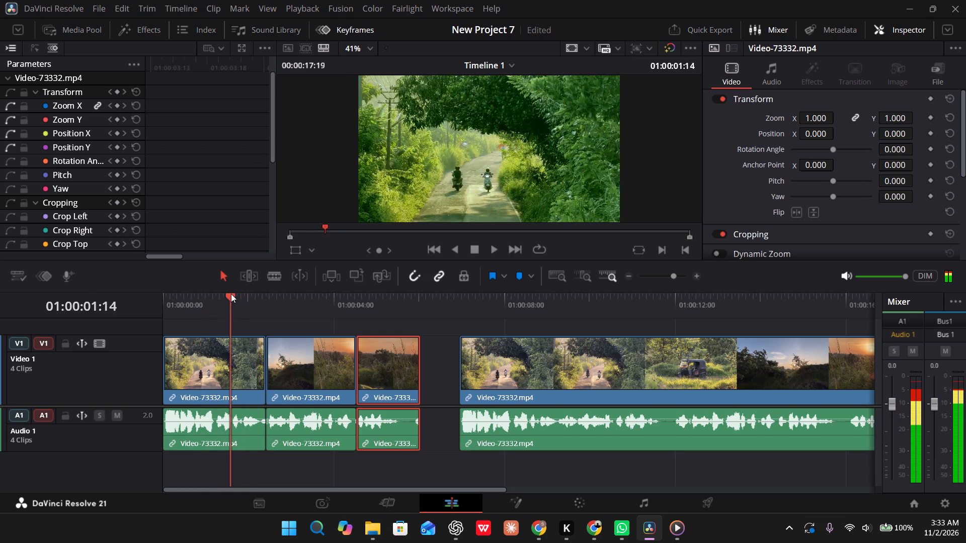
left_click_drag(231, 294, 217, 297)
left_click_drag(535, 300, 540, 304)
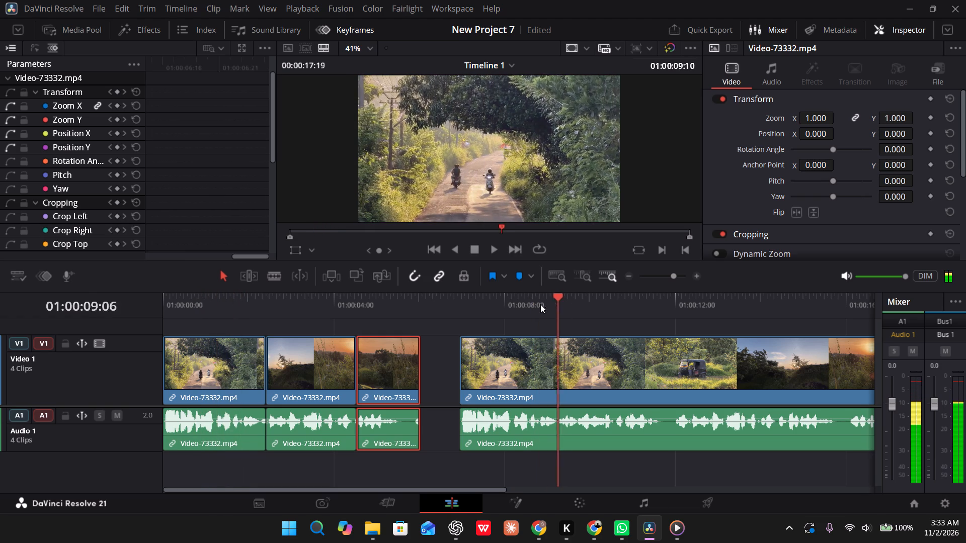
left_click_drag(540, 304, 552, 305)
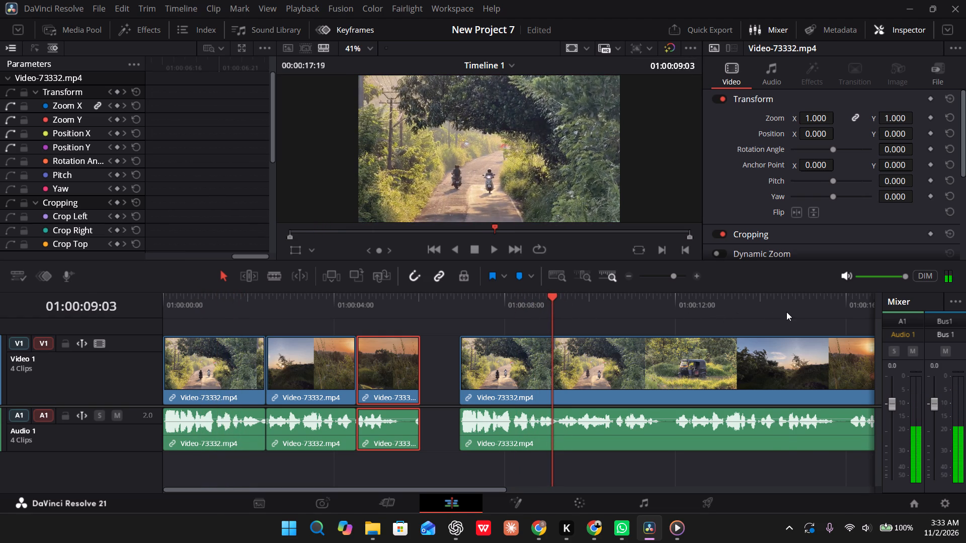
Compare the graded trees-and-blue-sky shot in the second clip with the same shot in the ungraded original.
left_click_drag(786, 312, 783, 317)
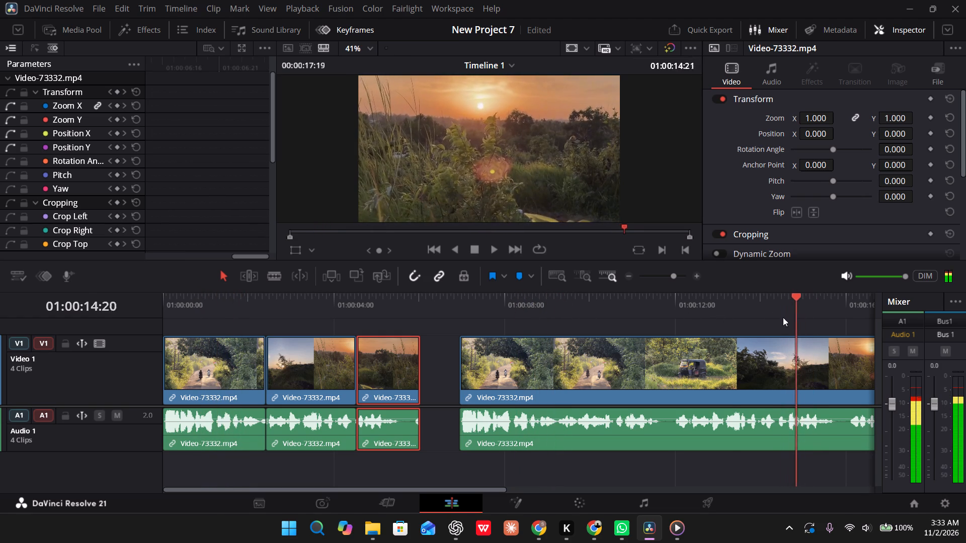
left_click_drag(783, 317, 751, 319)
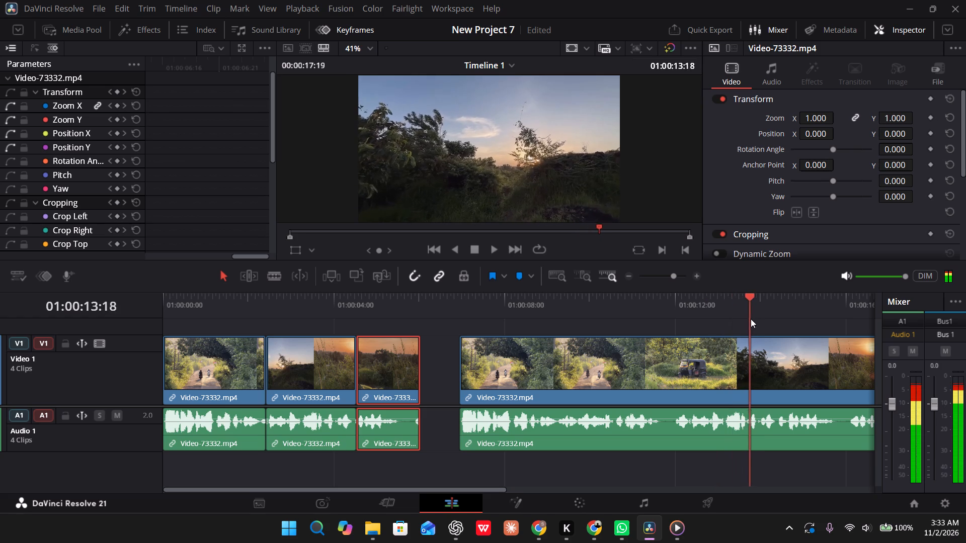
left_click_drag(751, 319, 729, 323)
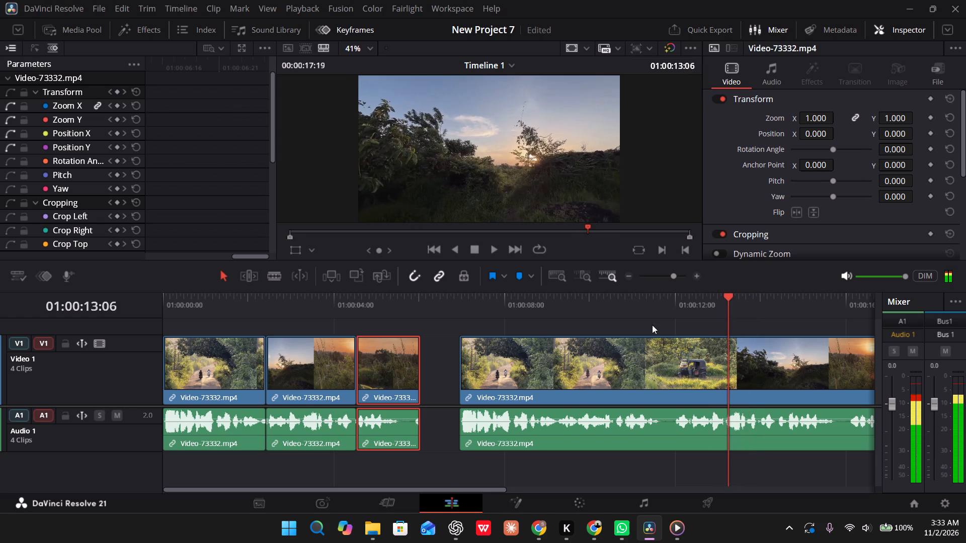
left_click_drag(315, 305, 319, 304)
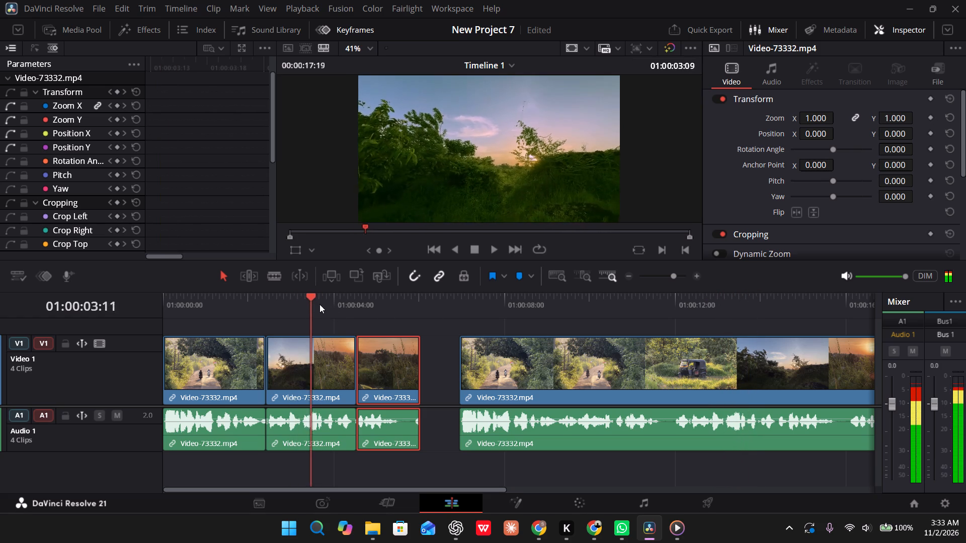
left_click_drag(319, 304, 300, 315)
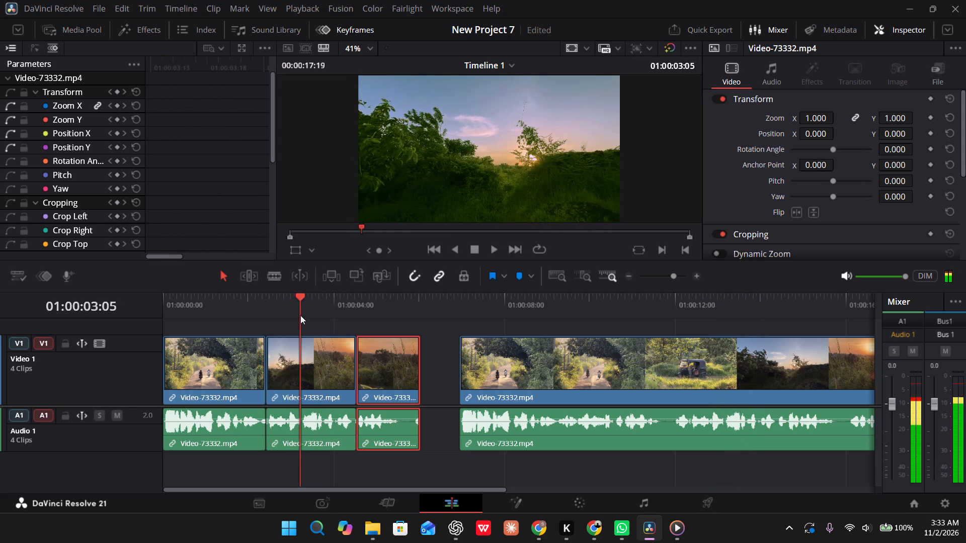
left_click_drag(741, 299, 740, 300)
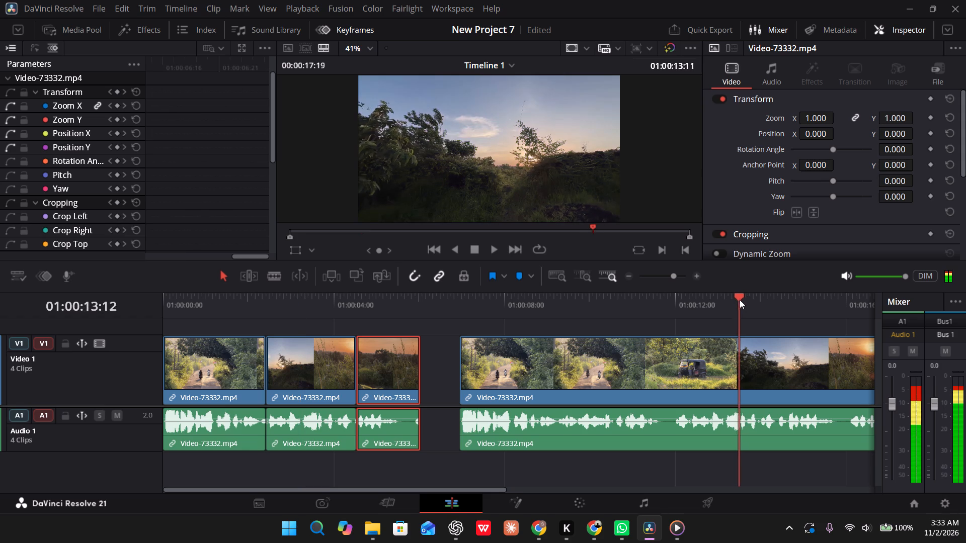
left_click_drag(740, 300, 730, 301)
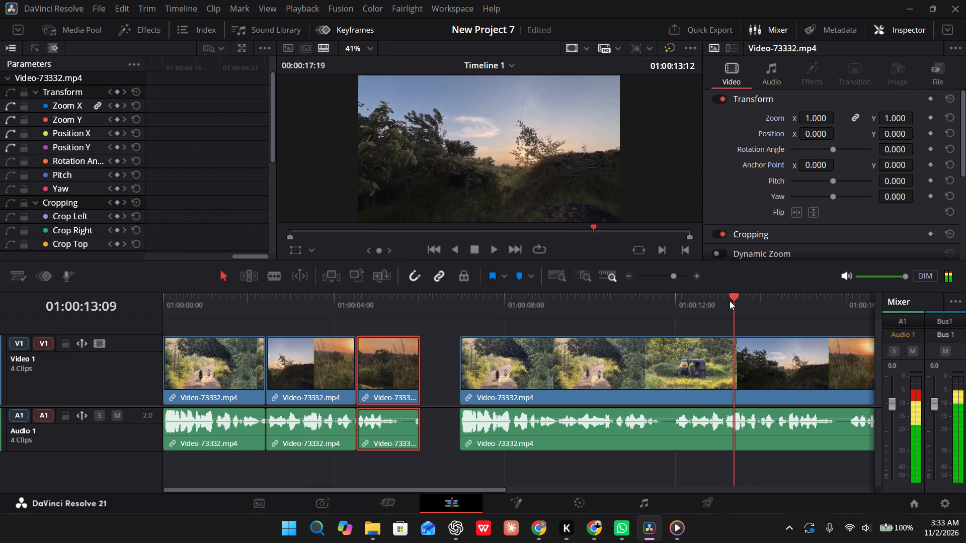
left_click_drag(730, 301, 729, 301)
left_click_drag(306, 307, 331, 302)
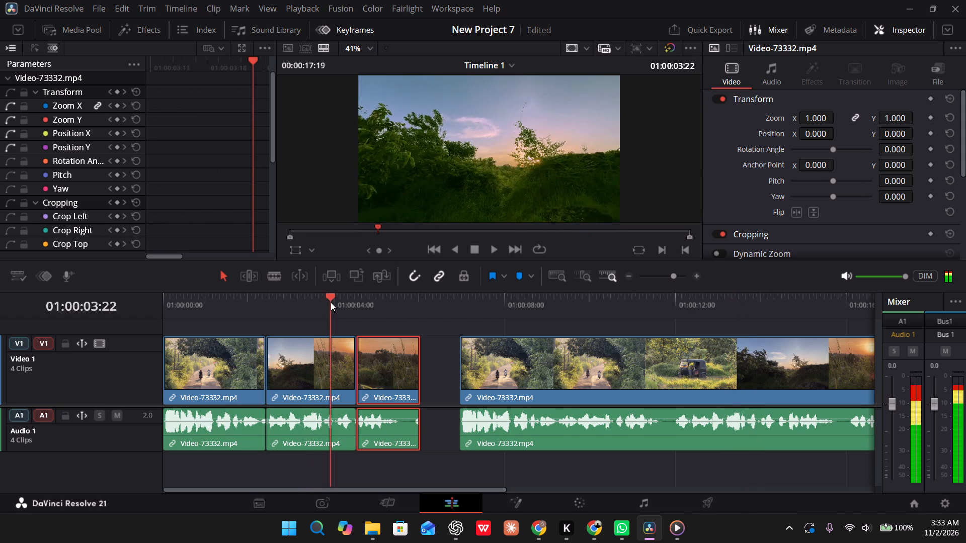
left_click_drag(331, 302, 306, 306)
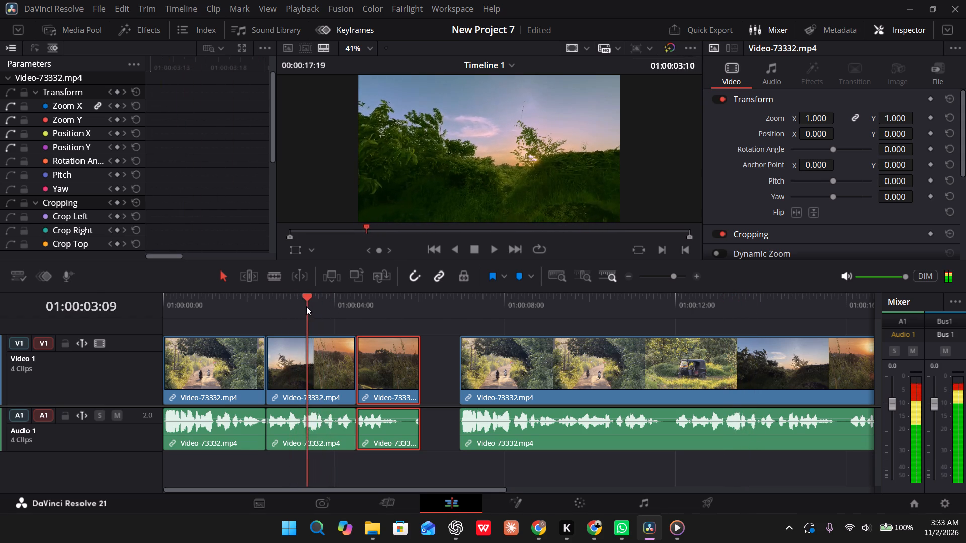
left_click_drag(306, 306, 325, 299)
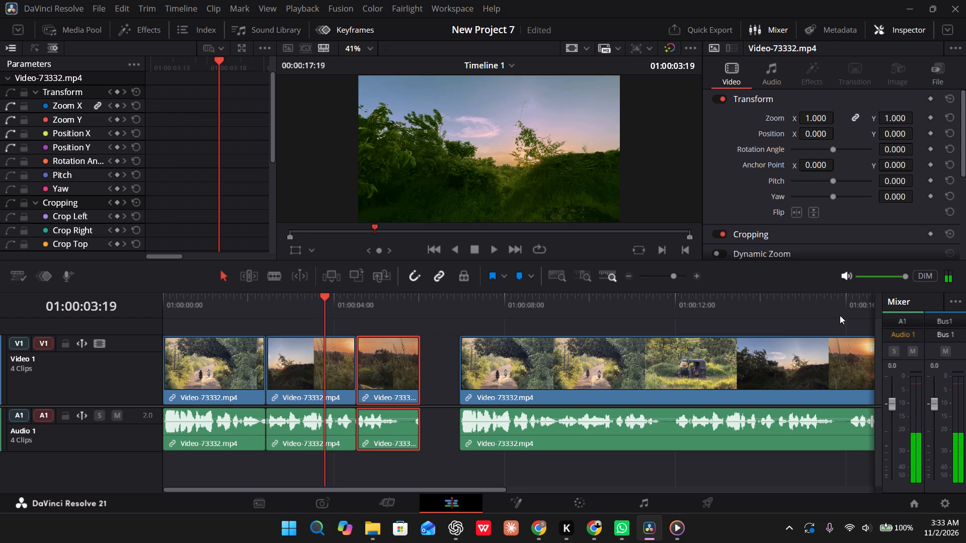
Compare the graded orange sunset shot in the third clip with the same shot in the ungraded original.
left_click_drag(840, 315, 745, 326)
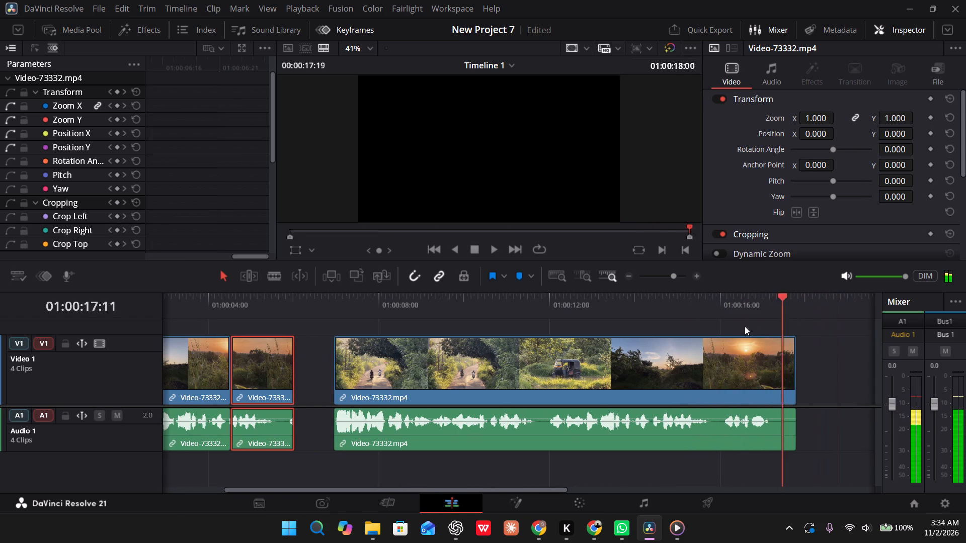
left_click_drag(745, 326, 717, 324)
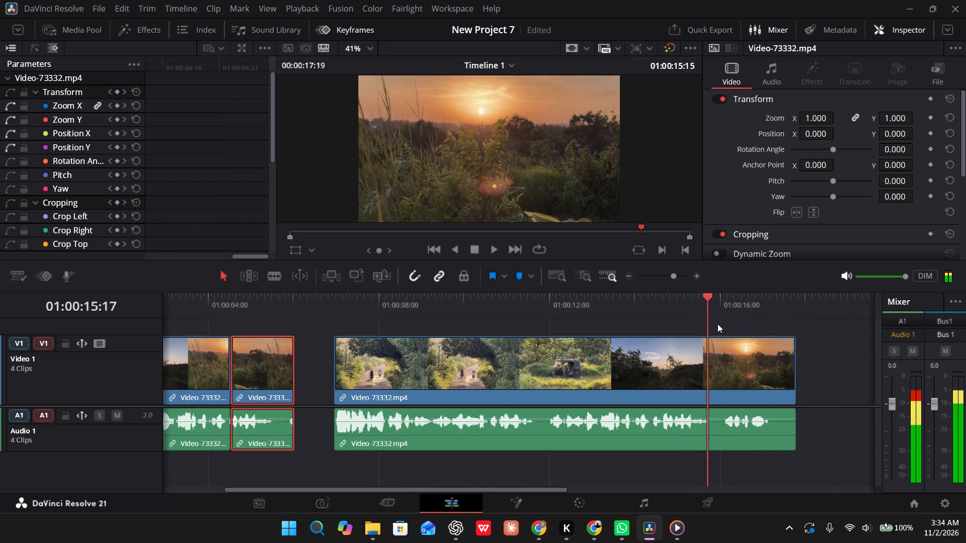
left_click_drag(717, 324, 698, 330)
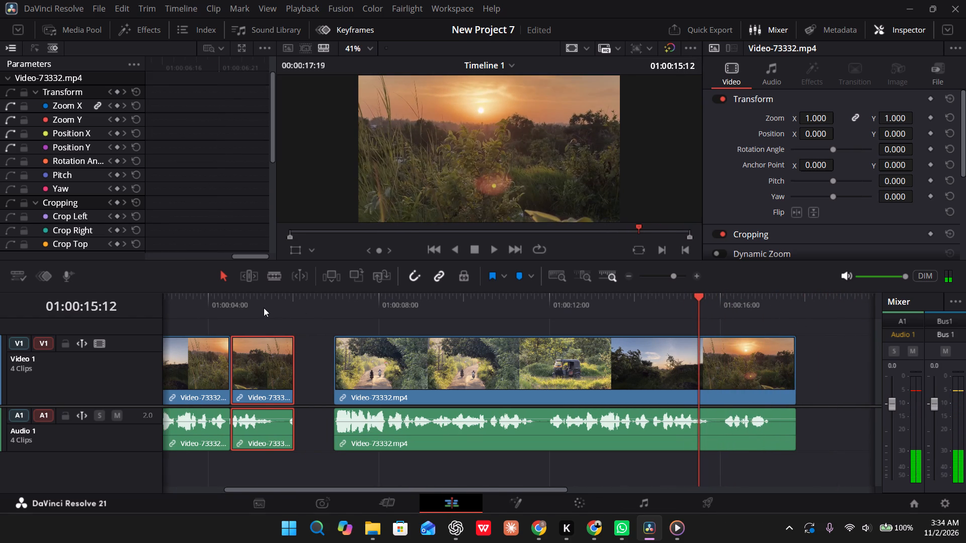
left_click_drag(264, 308, 274, 316)
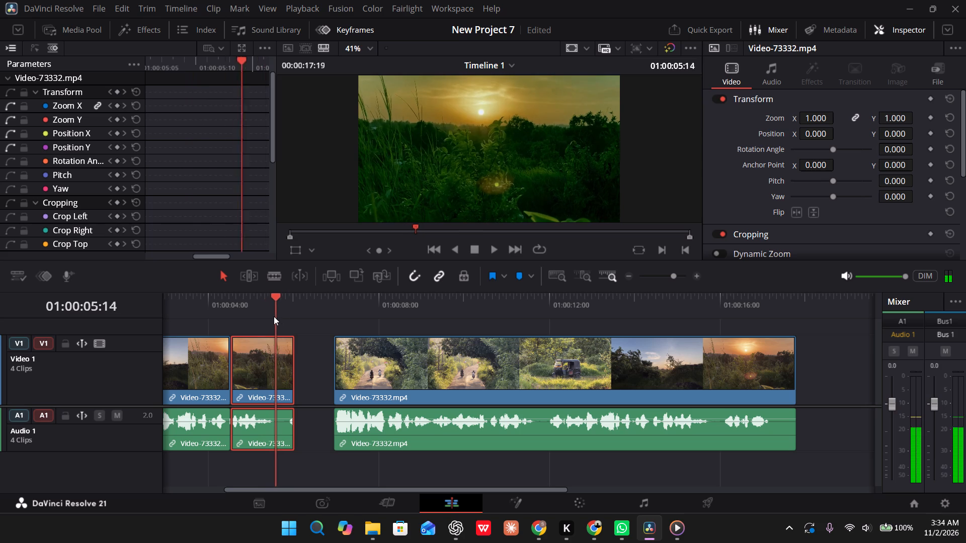
left_click_drag(274, 316, 272, 318)
left_click_drag(723, 298, 722, 299)
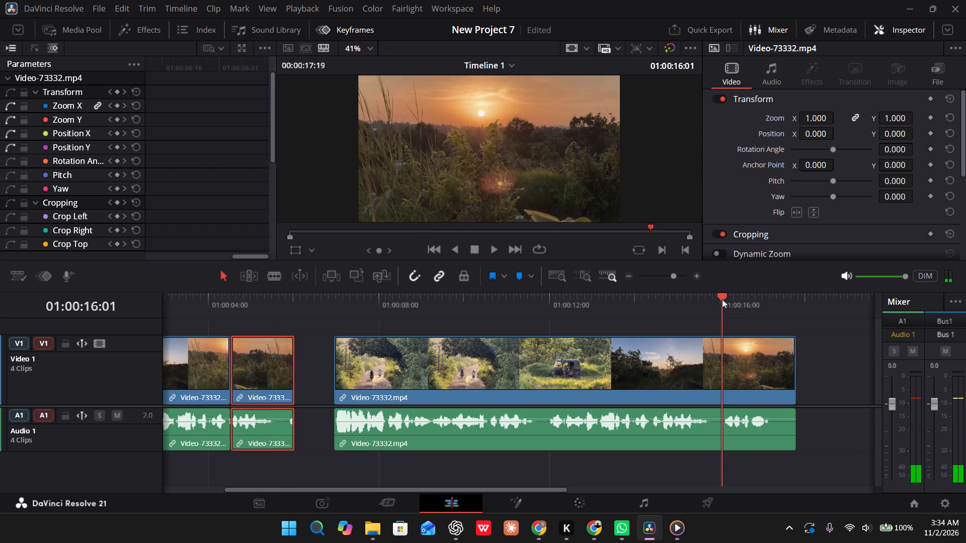
left_click_drag(722, 299, 717, 300)
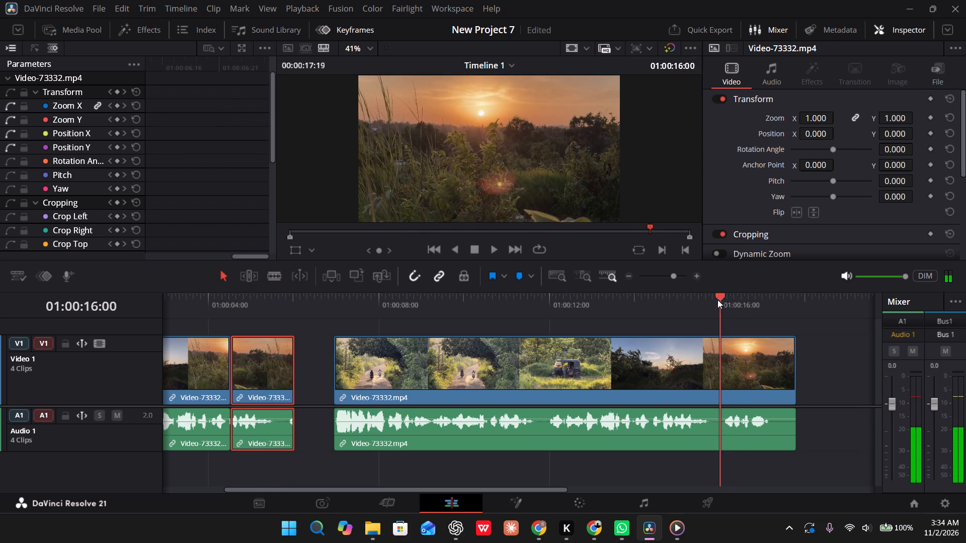
left_click_drag(717, 300, 708, 300)
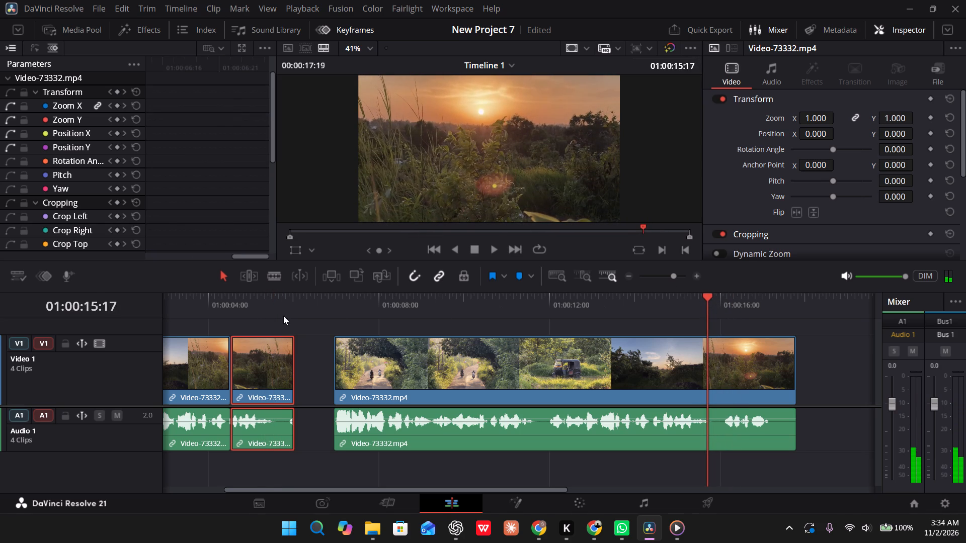
left_click_drag(255, 303, 269, 309)
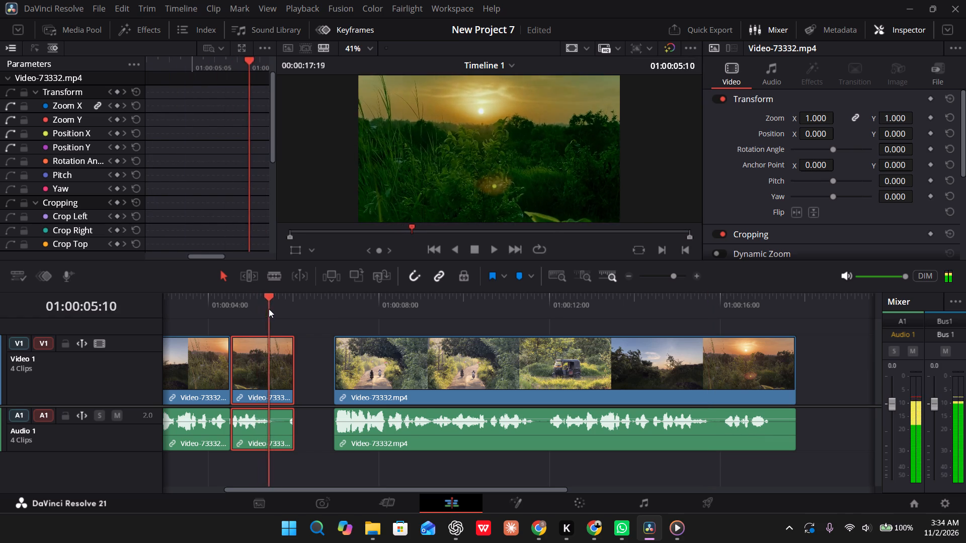
left_click_drag(269, 309, 267, 315)
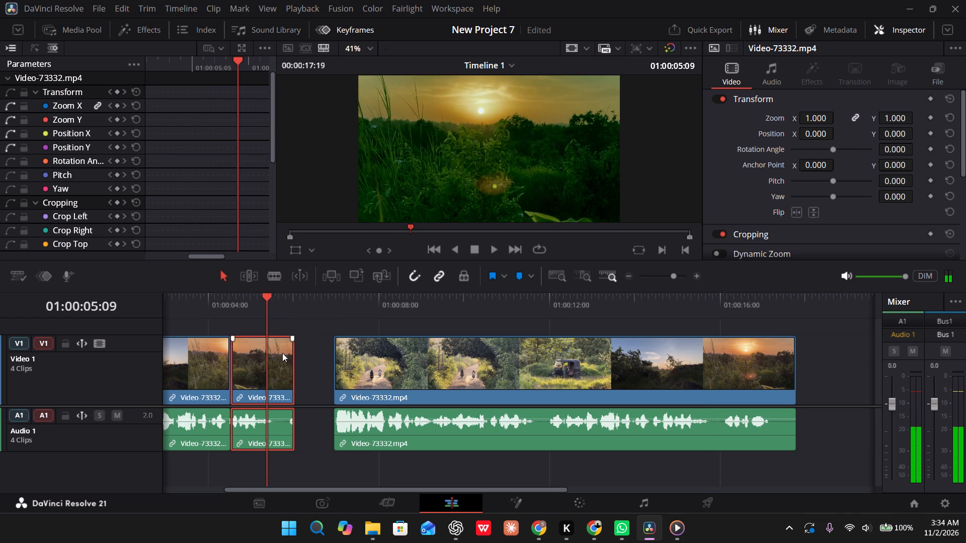
scroll(245, 364, "right", 4)
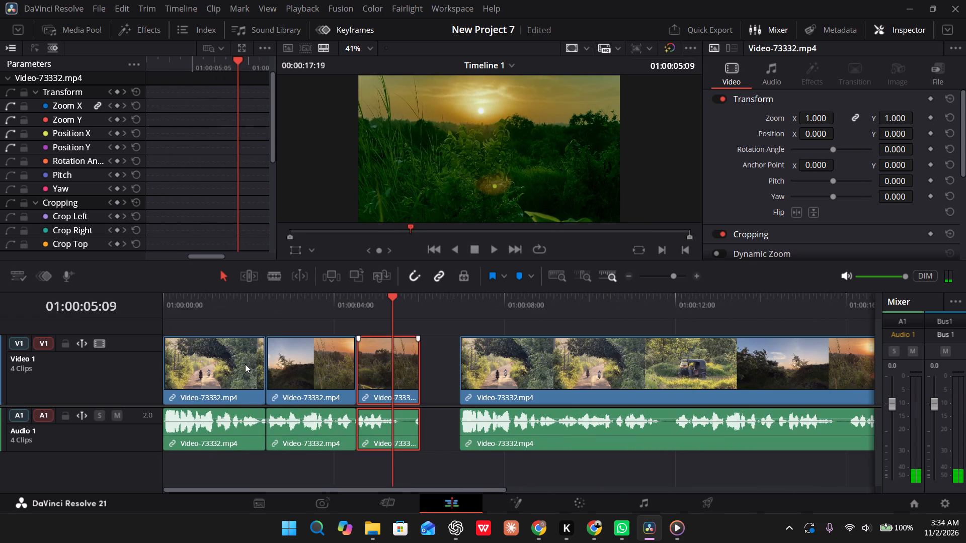
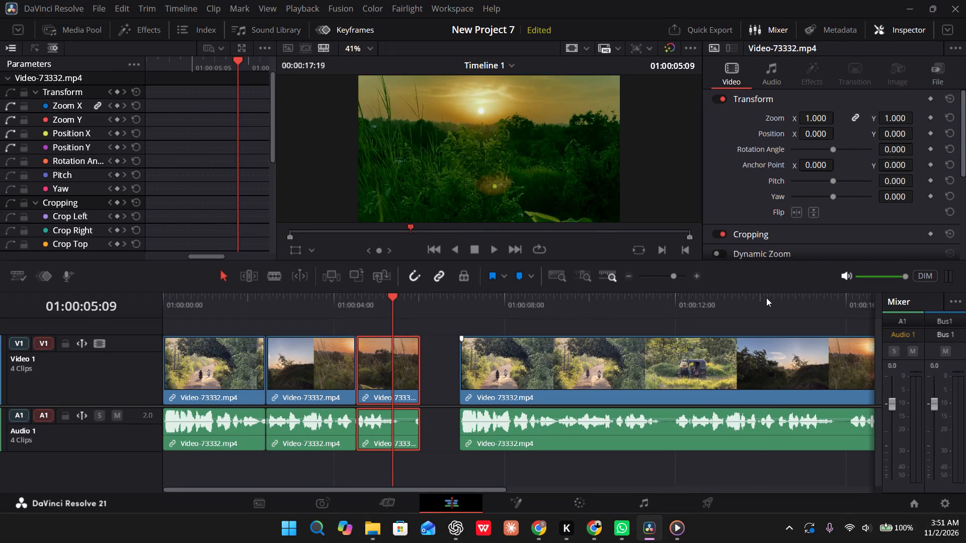
Compare the graded sunset shot in the third clip once more with the same shot in the ungraded original.
left_click_drag(766, 298, 827, 306)
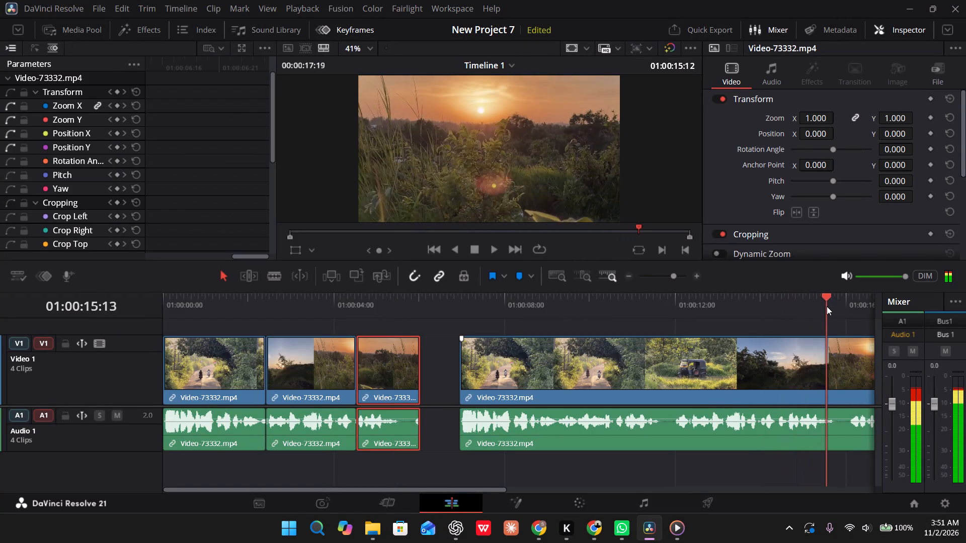
left_click_drag(827, 306, 824, 305)
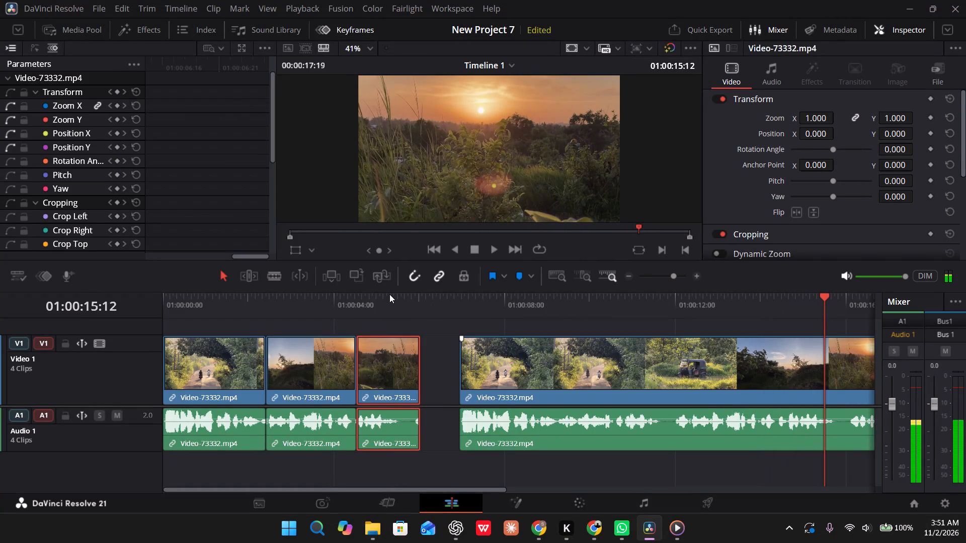
left_click_drag(389, 295, 384, 309)
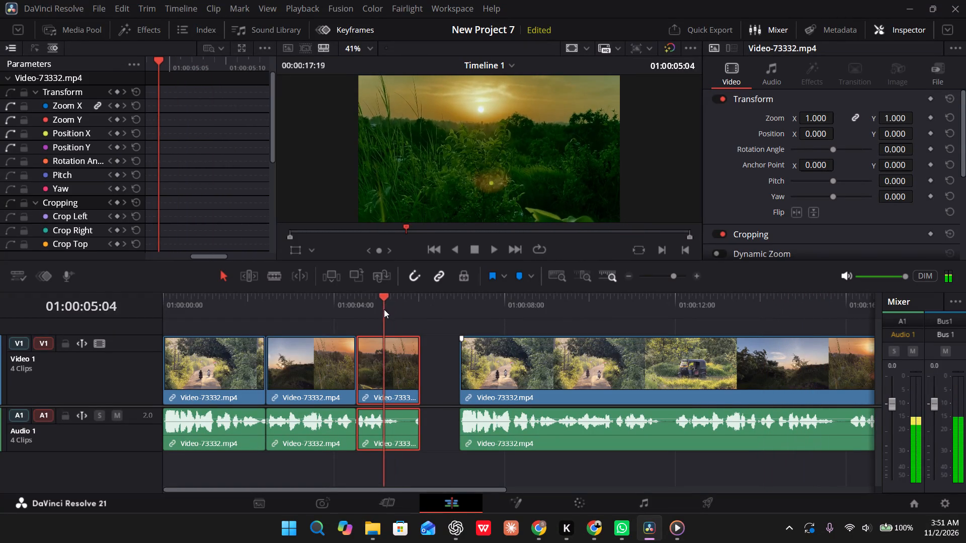
left_click_drag(384, 309, 396, 311)
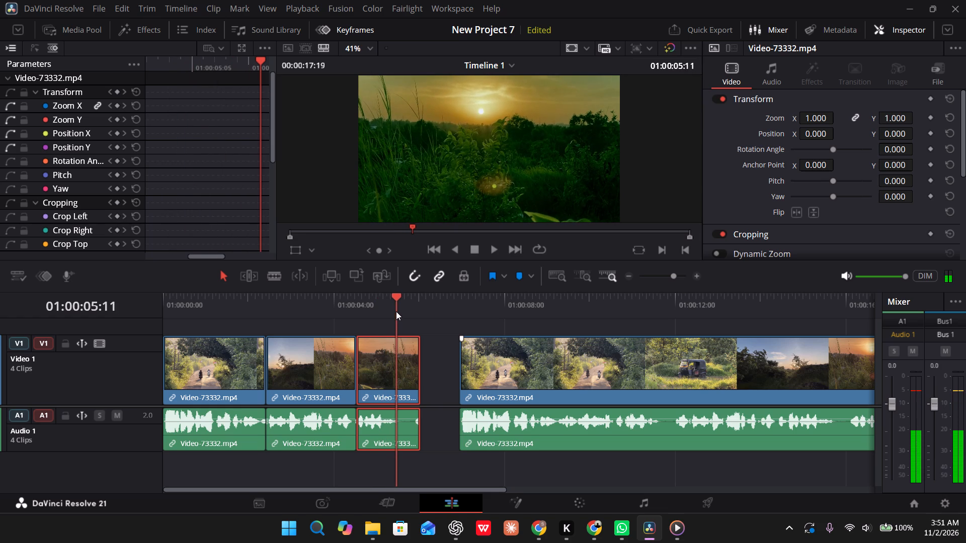
left_click_drag(396, 311, 396, 310)
scroll(461, 174, "up", 4, "ctrl")
scroll(461, 174, "down", 2, "ctrl")
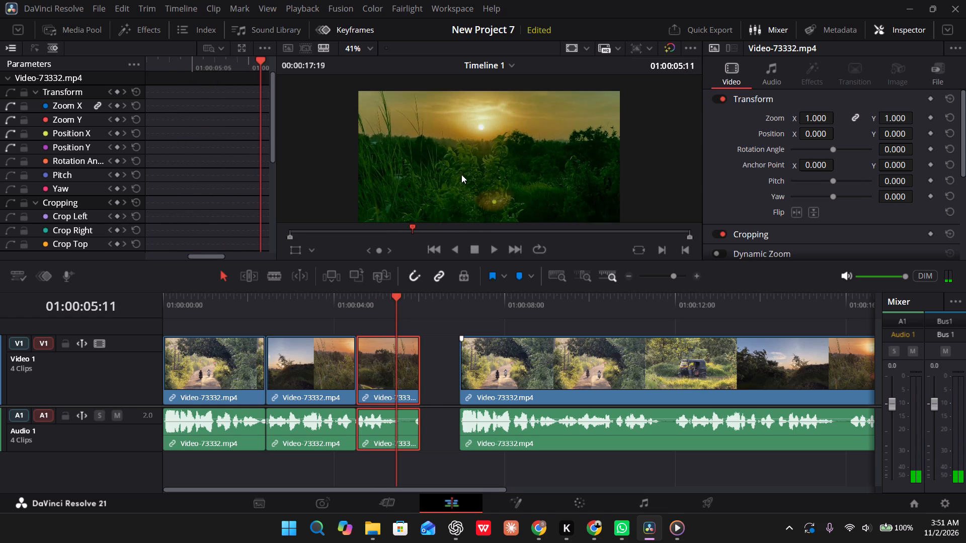
scroll(461, 174, "down", 2, "ctrl")
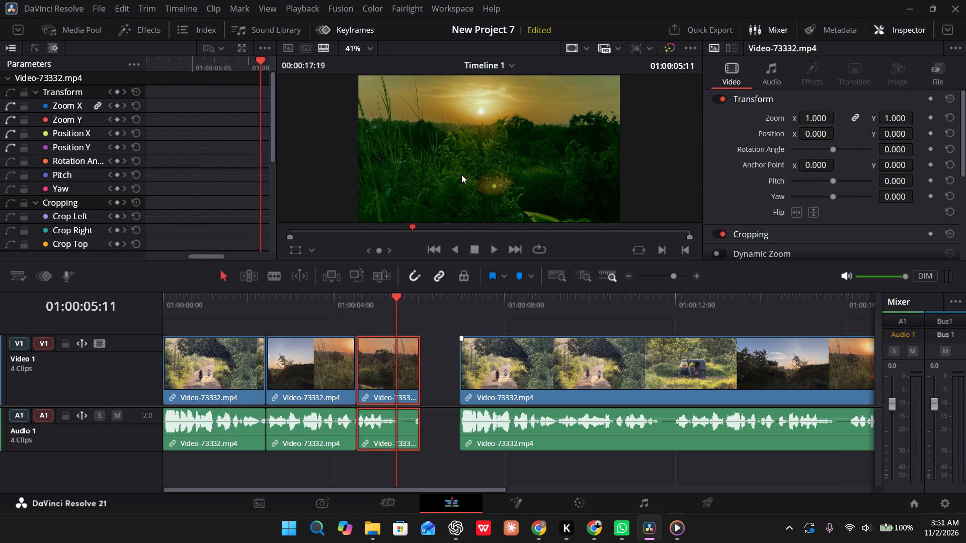
scroll(461, 174, "up", 1, "ctrl")
scroll(461, 174, "down", 1, "ctrl")
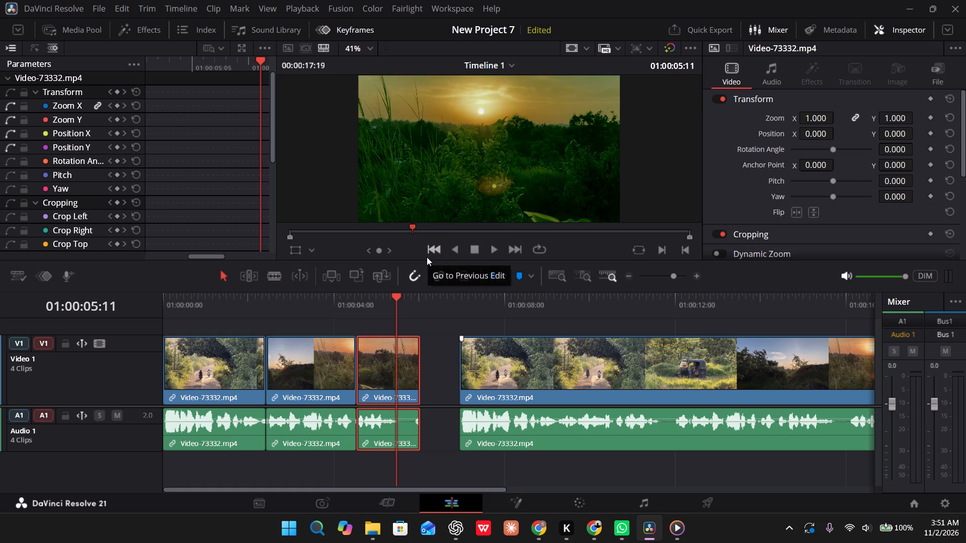
Open the third clip for color grading and sample the bright sky around the sun with the HSL Qualifier.
left_click(384, 396)
left_click(574, 506)
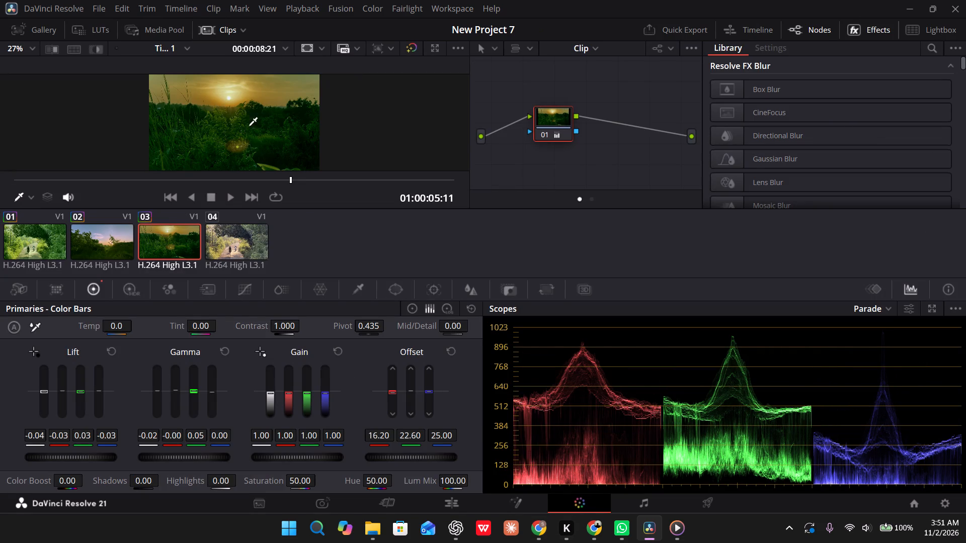
left_click(358, 280)
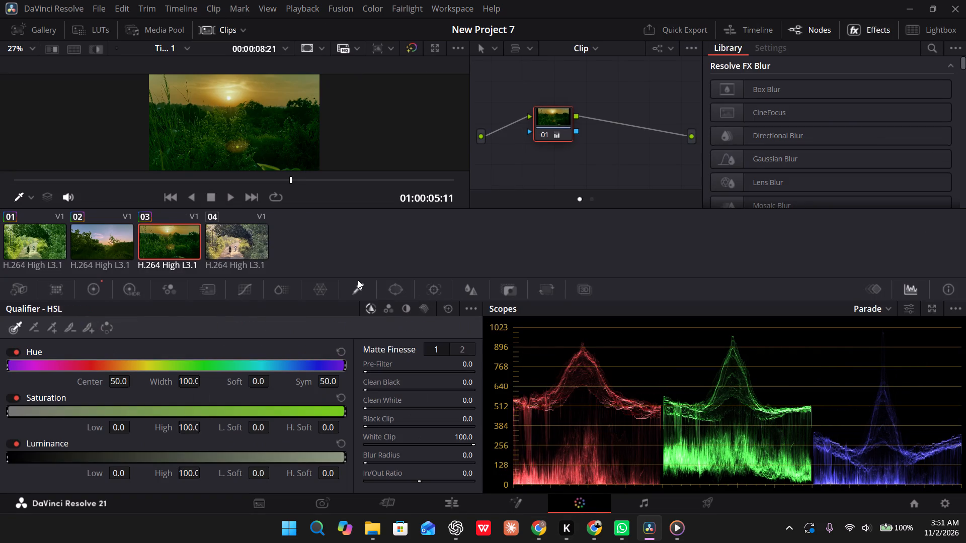
left_click(230, 98)
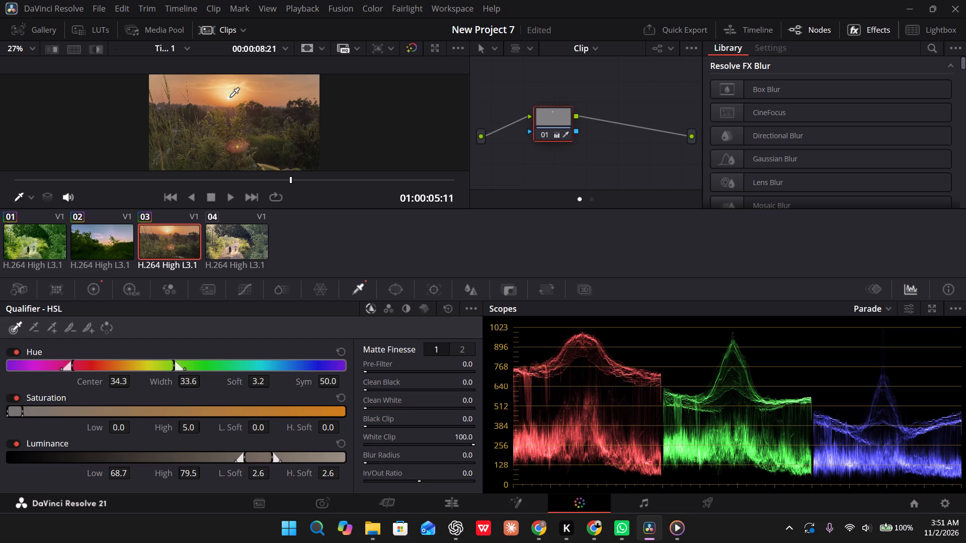
left_click(230, 98)
double_click(230, 98)
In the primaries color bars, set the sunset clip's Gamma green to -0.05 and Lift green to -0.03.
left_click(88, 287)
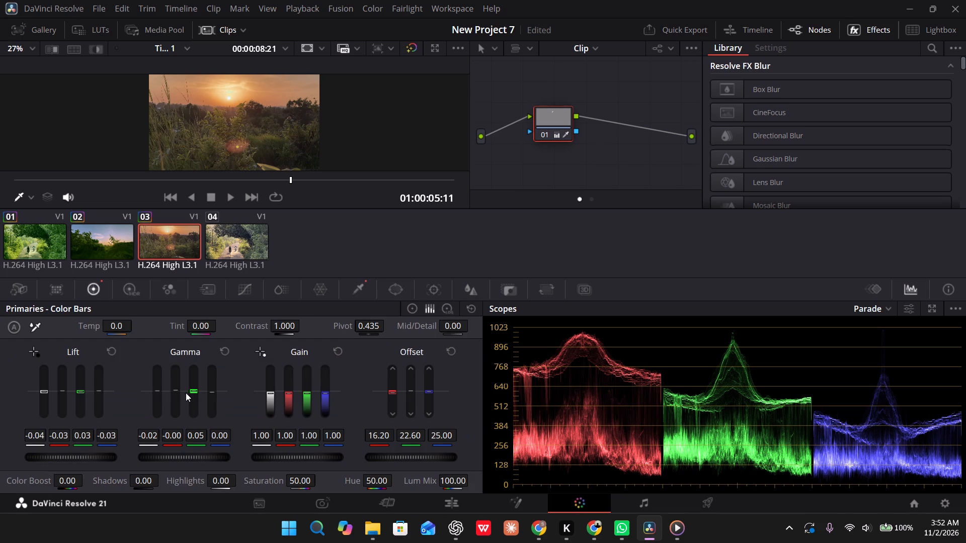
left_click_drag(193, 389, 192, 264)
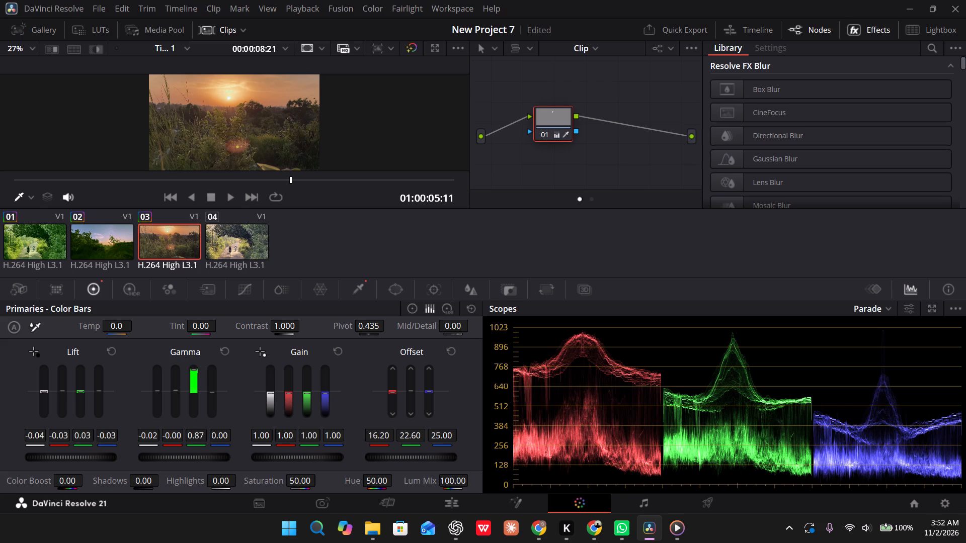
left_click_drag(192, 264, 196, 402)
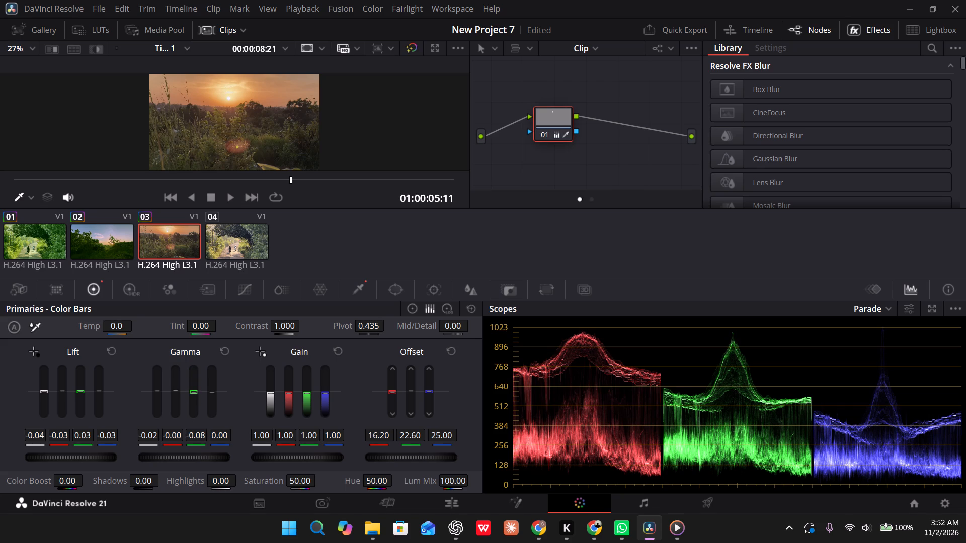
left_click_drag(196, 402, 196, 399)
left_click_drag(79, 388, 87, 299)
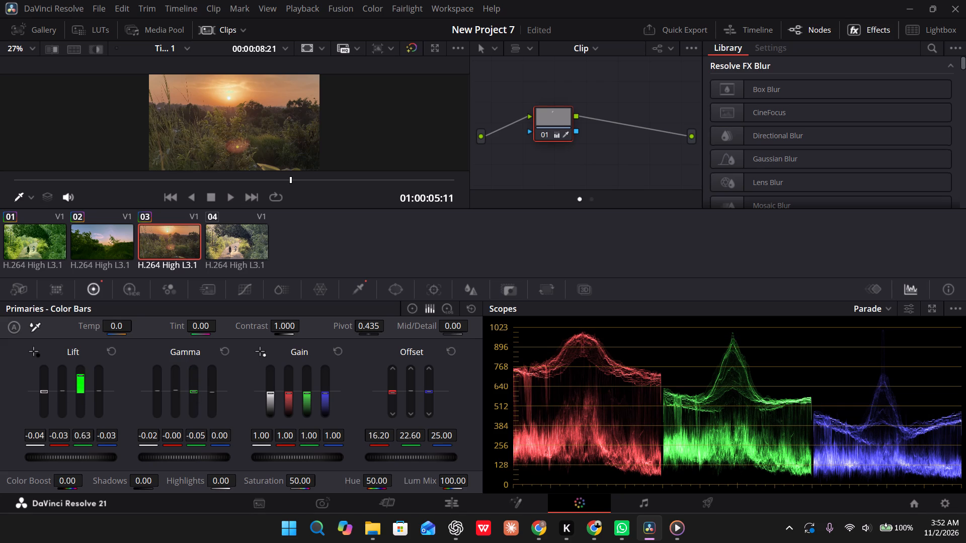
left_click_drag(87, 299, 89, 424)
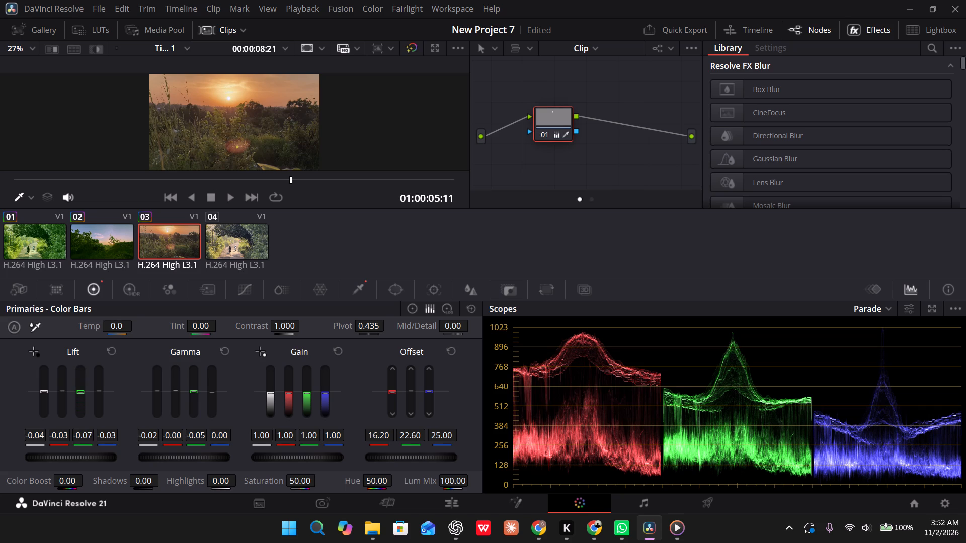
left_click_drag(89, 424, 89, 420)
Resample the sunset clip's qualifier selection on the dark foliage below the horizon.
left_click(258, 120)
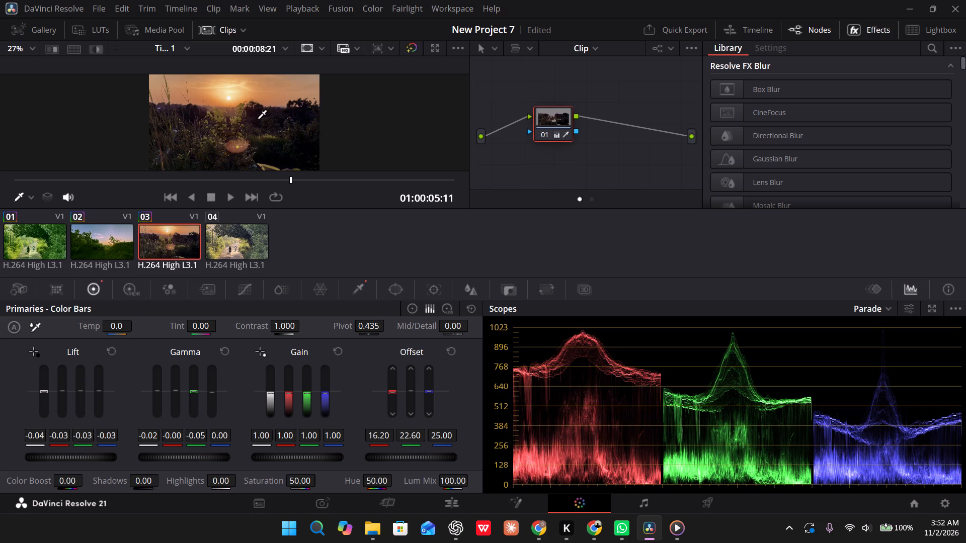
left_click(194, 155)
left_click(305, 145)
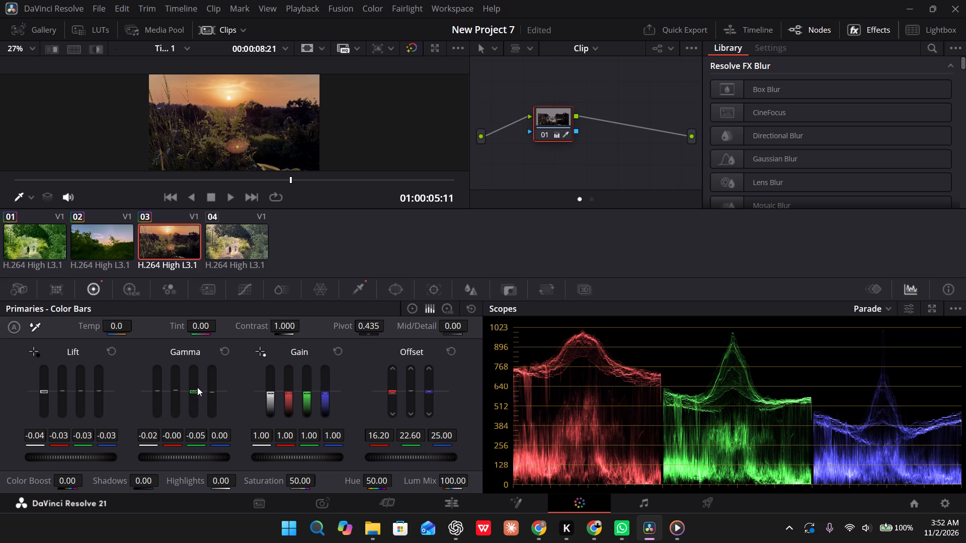
Try higher Gamma green values on the sunset clip's qualified foliage, then settle it at 0.00.
left_click_drag(197, 387, 181, 295)
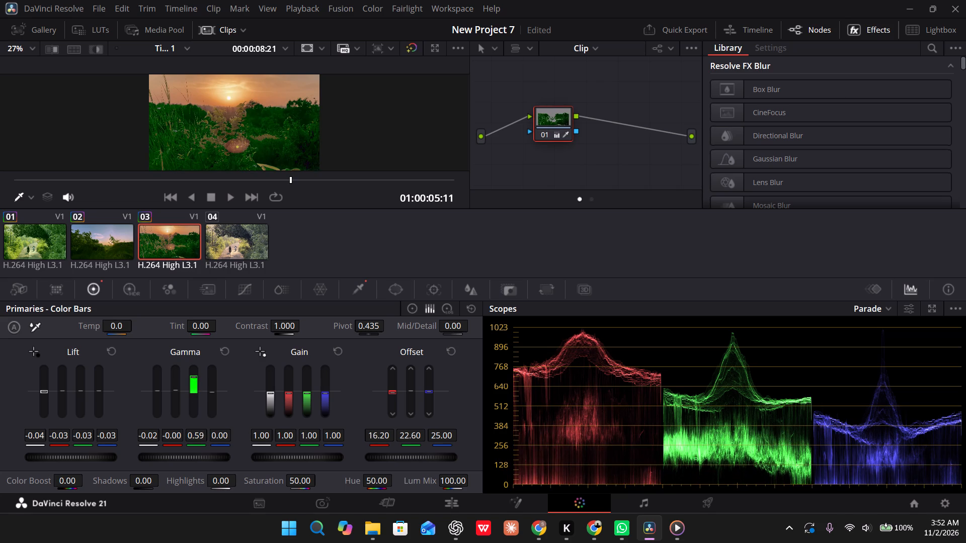
left_click_drag(181, 295, 146, 318)
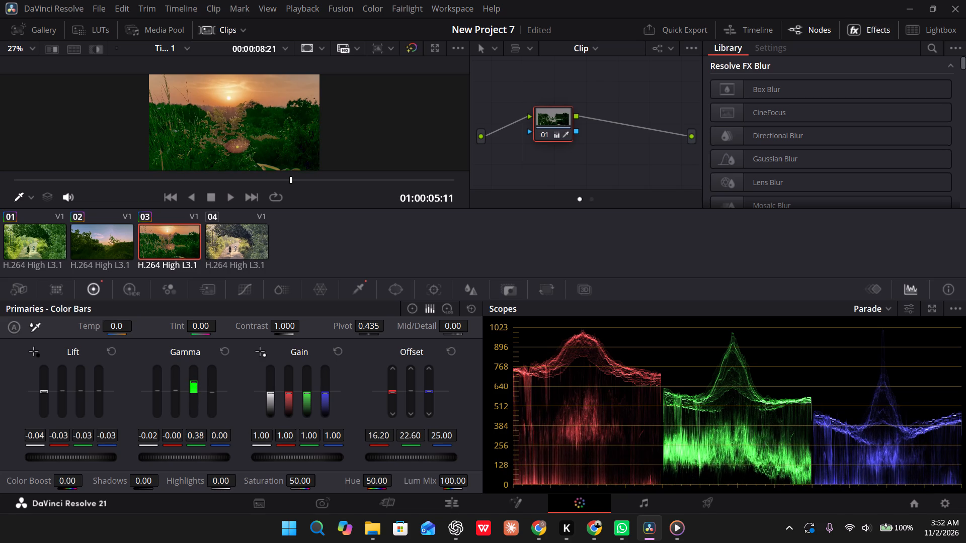
left_click_drag(146, 318, 136, 361)
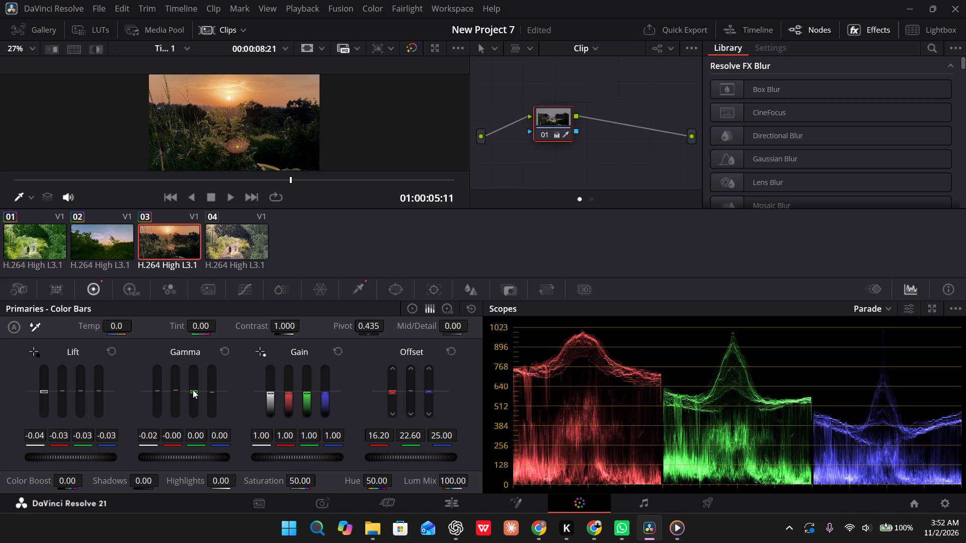
Sample different parts of the sunset shot for the qualifier, finishing on the dark foliage just beyond the lens flare.
left_click_drag(189, 147, 303, 136)
left_click_drag(303, 136, 228, 102)
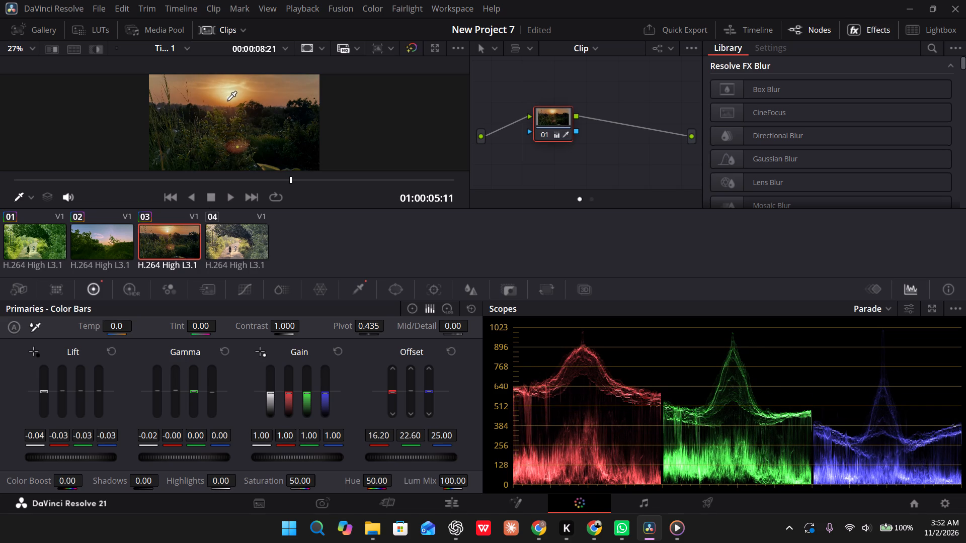
left_click(182, 128)
left_click(102, 120)
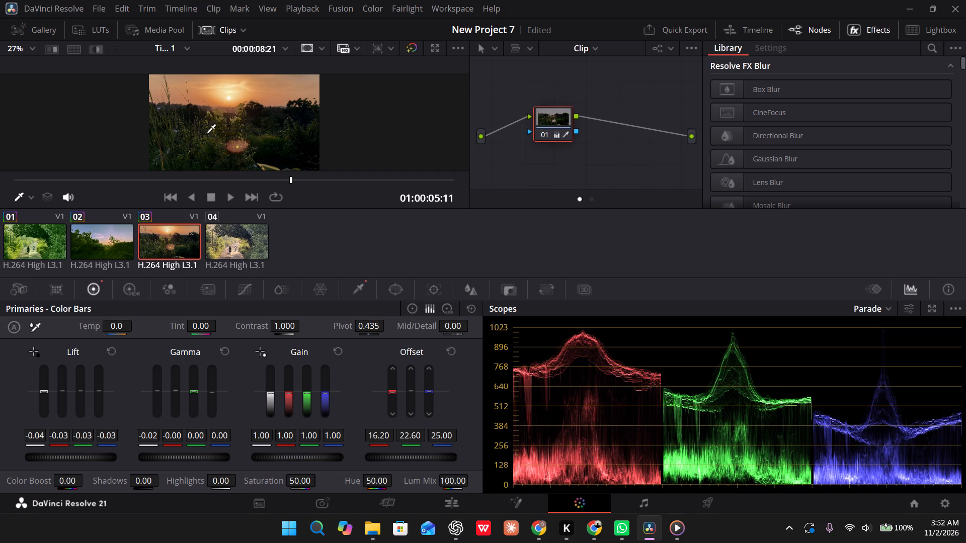
left_click(258, 138)
left_click(308, 137)
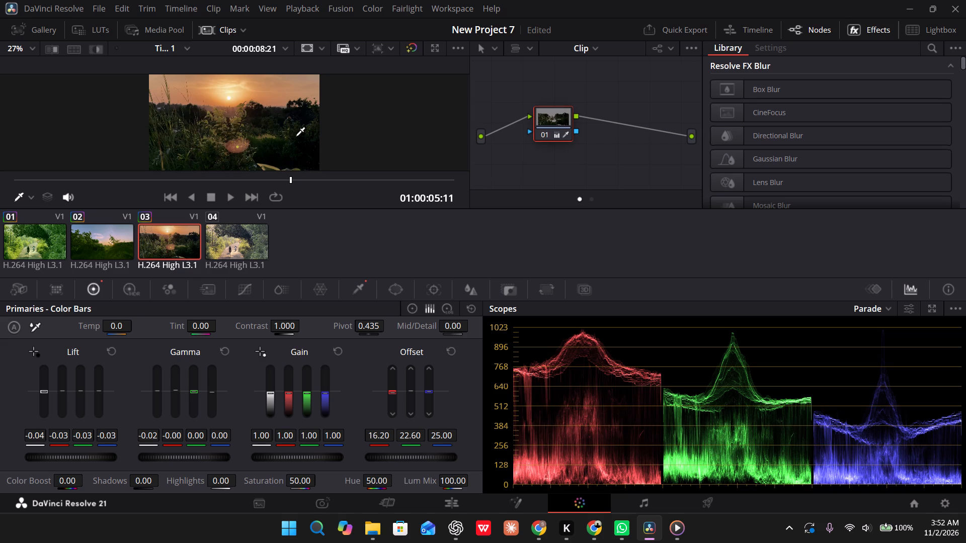
left_click(200, 130)
left_click(200, 130)
left_click(221, 133)
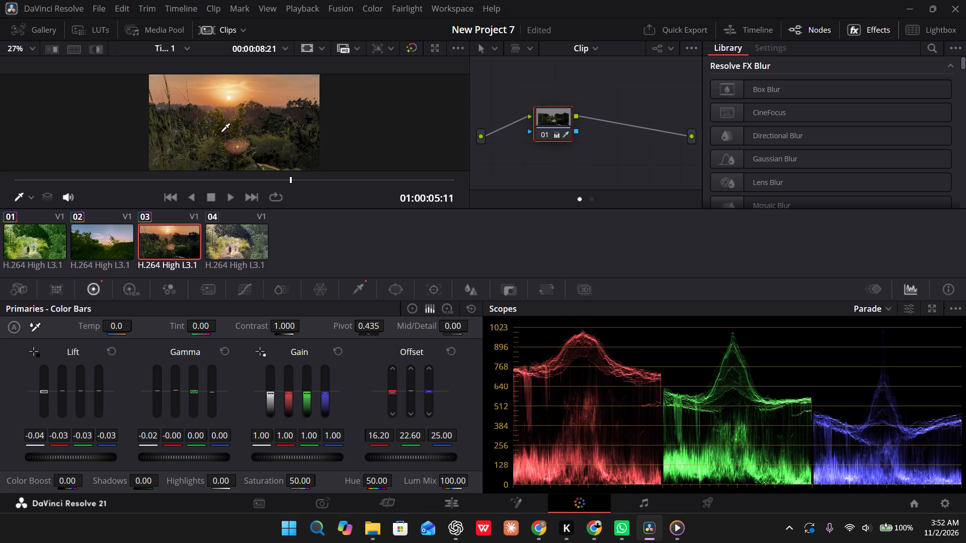
left_click(244, 144)
left_click(193, 134)
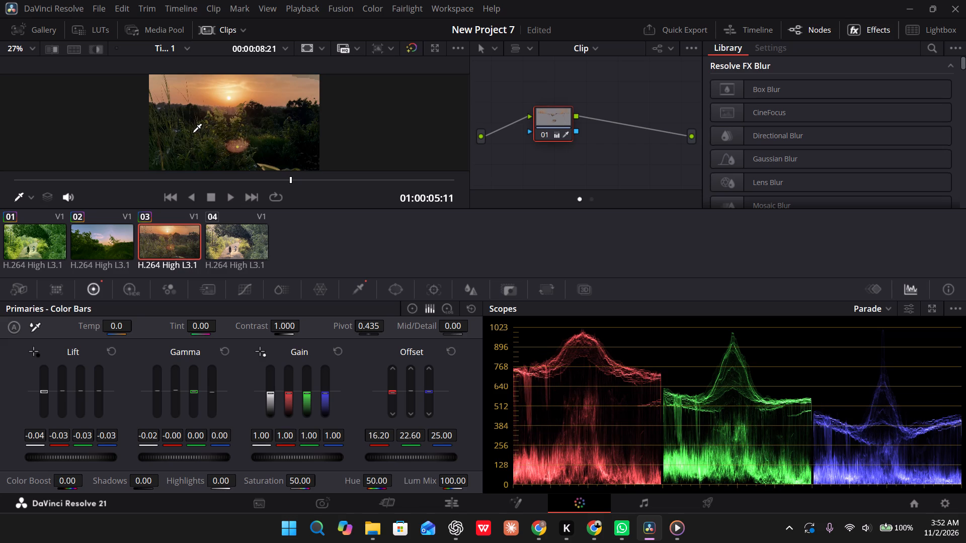
left_click(271, 147)
left_click(204, 136)
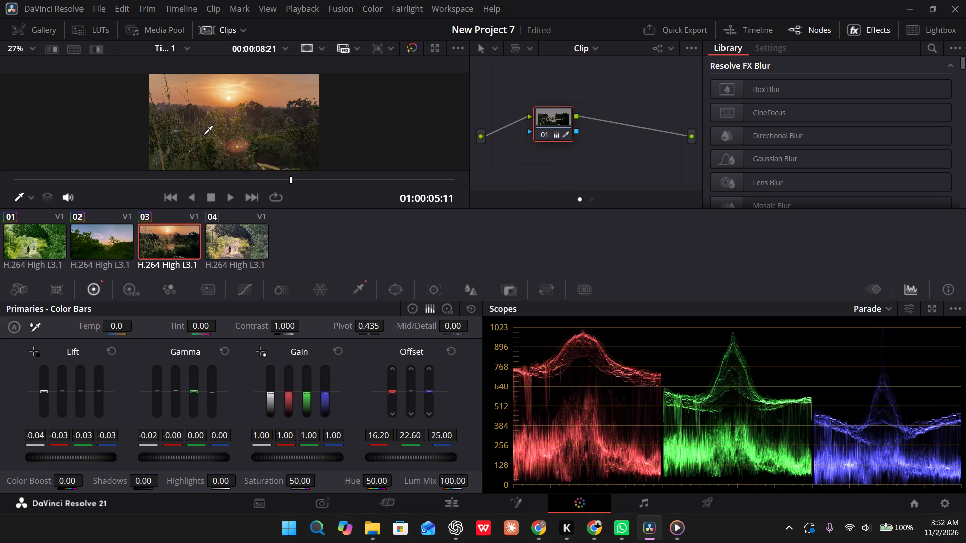
left_click(280, 142)
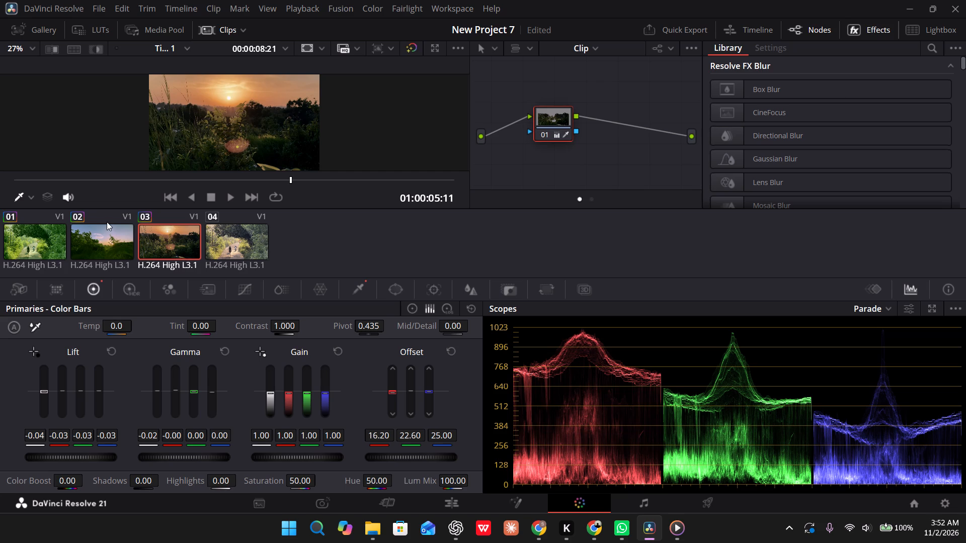
Raise the qualified foliage's Lift green to 0.11 and Lift blue to 0.07.
left_click_drag(79, 390, 79, 385)
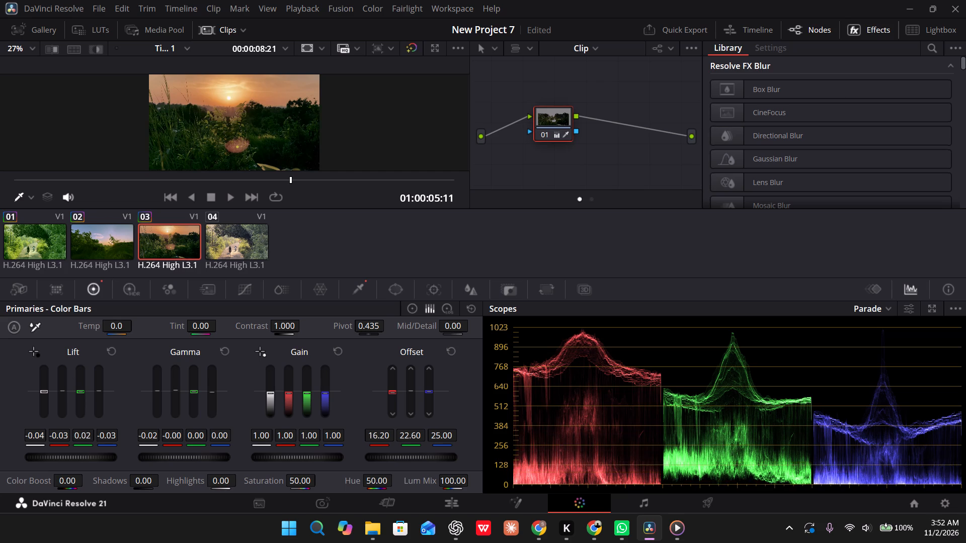
left_click_drag(79, 385, 83, 369)
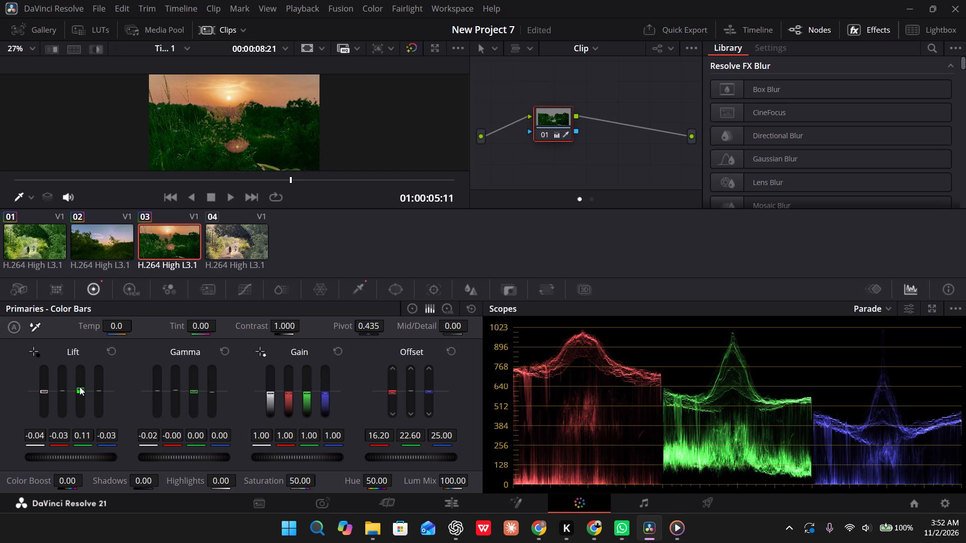
left_click_drag(98, 390, 99, 385)
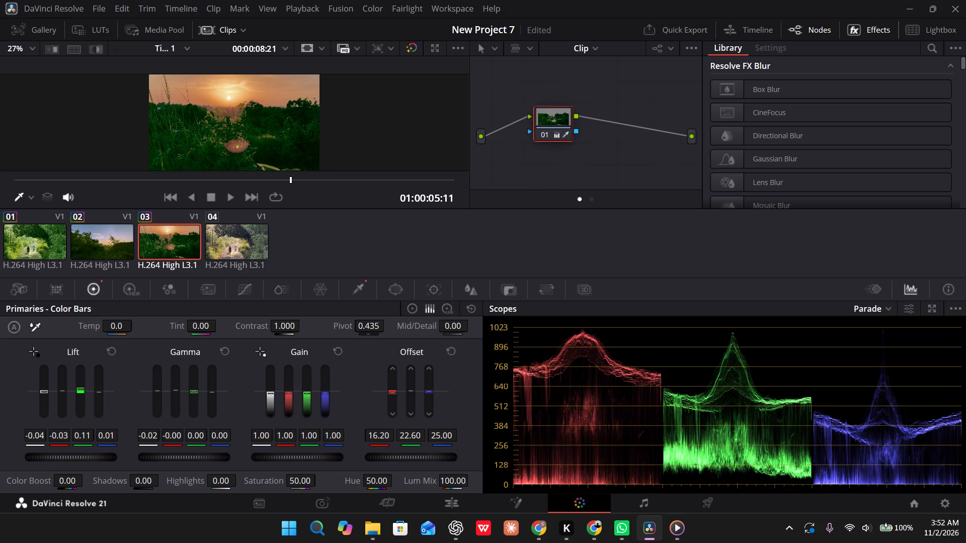
left_click_drag(99, 385, 101, 375)
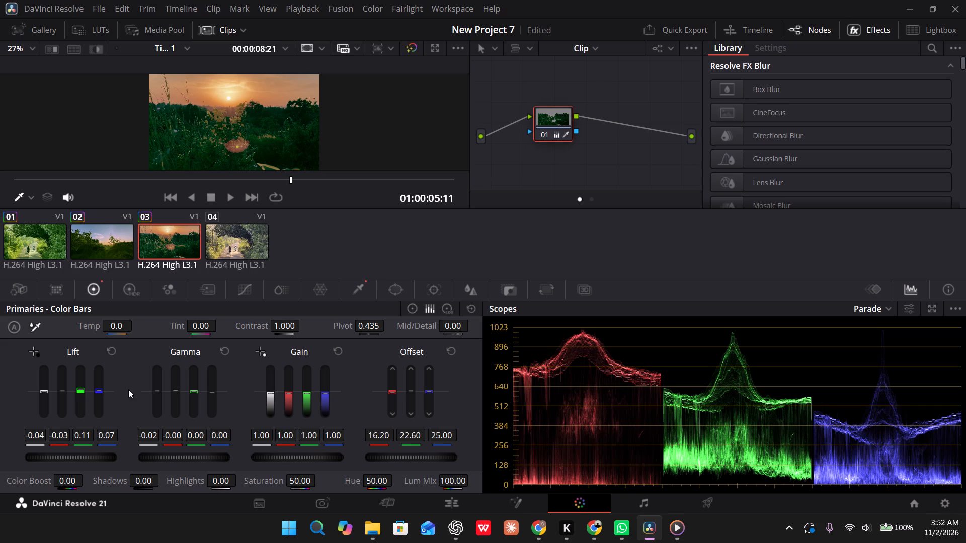
left_click(196, 388)
Resample the sunset clip's qualifier on the shrub below the sun and raise its Lift green to 0.19 and Lift blue to 0.13.
left_click(220, 122)
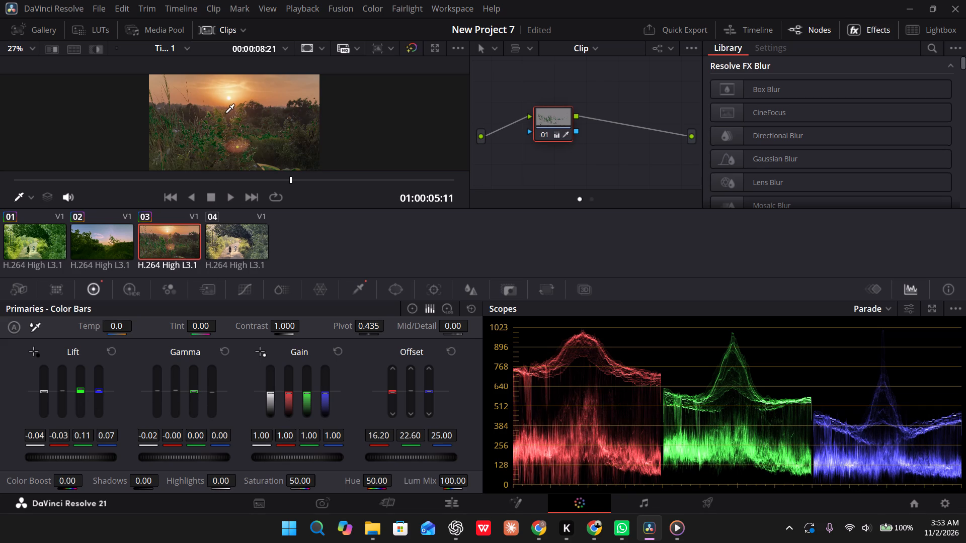
left_click(223, 116)
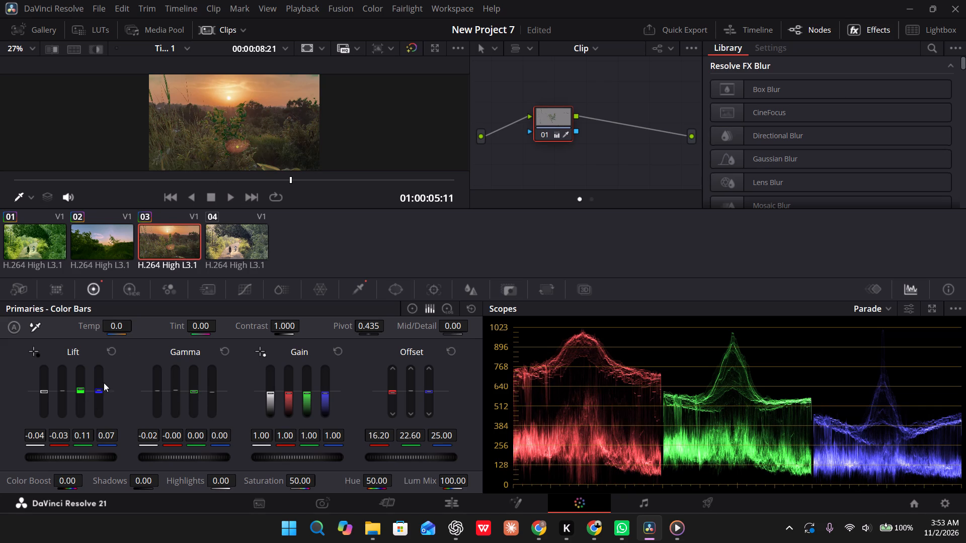
left_click_drag(78, 389, 78, 385)
left_click_drag(78, 385, 79, 377)
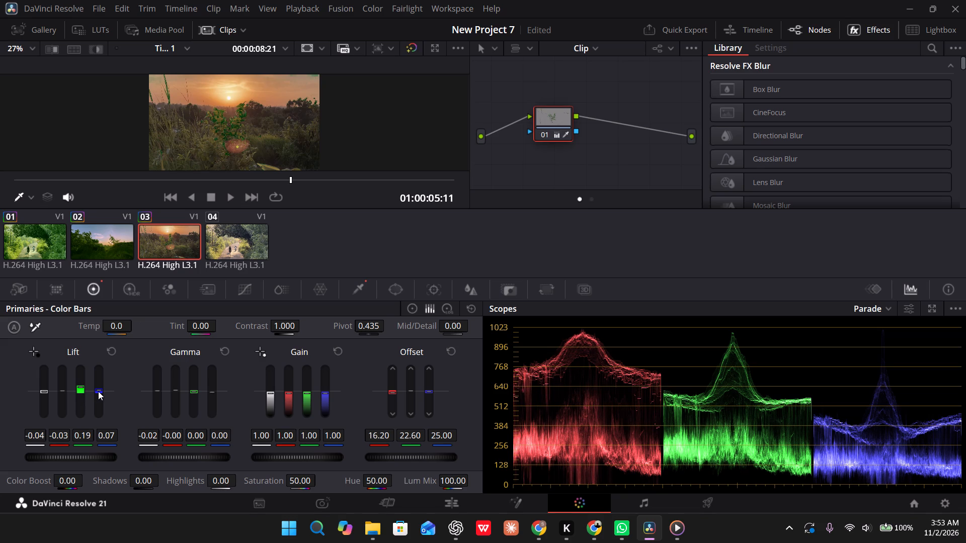
left_click_drag(98, 391, 101, 382)
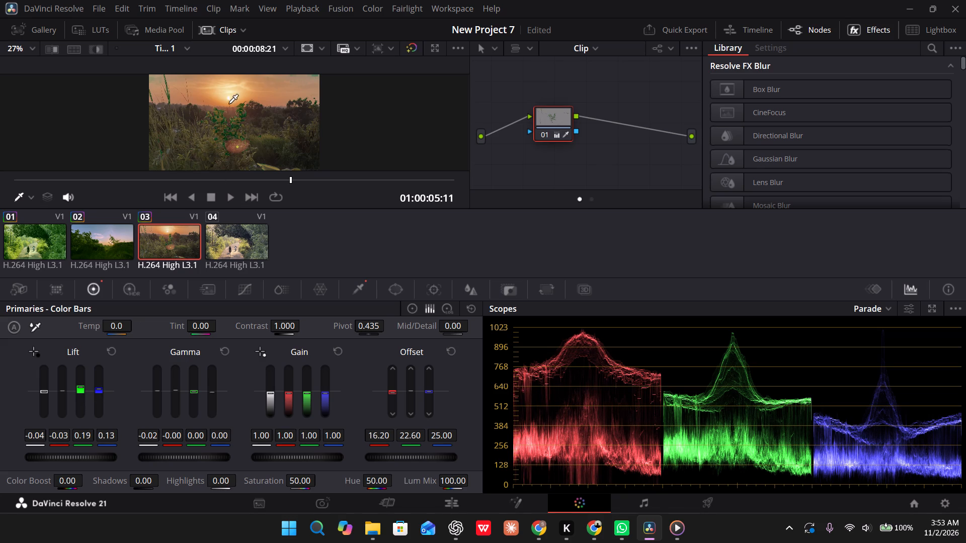
Resample the sunset clip's qualifier around the sun, finishing on the bright glow at the sun itself.
left_click(229, 102)
left_click(229, 102)
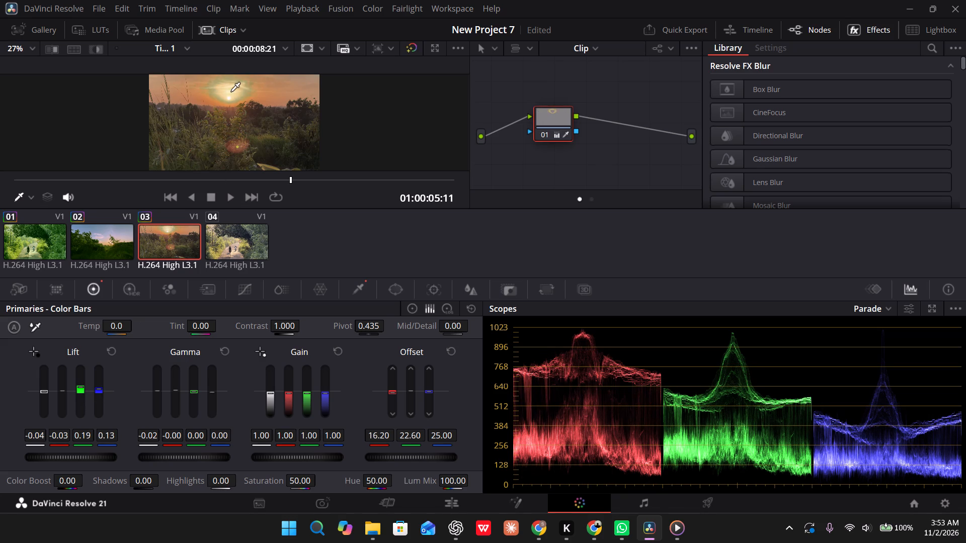
left_click(231, 93)
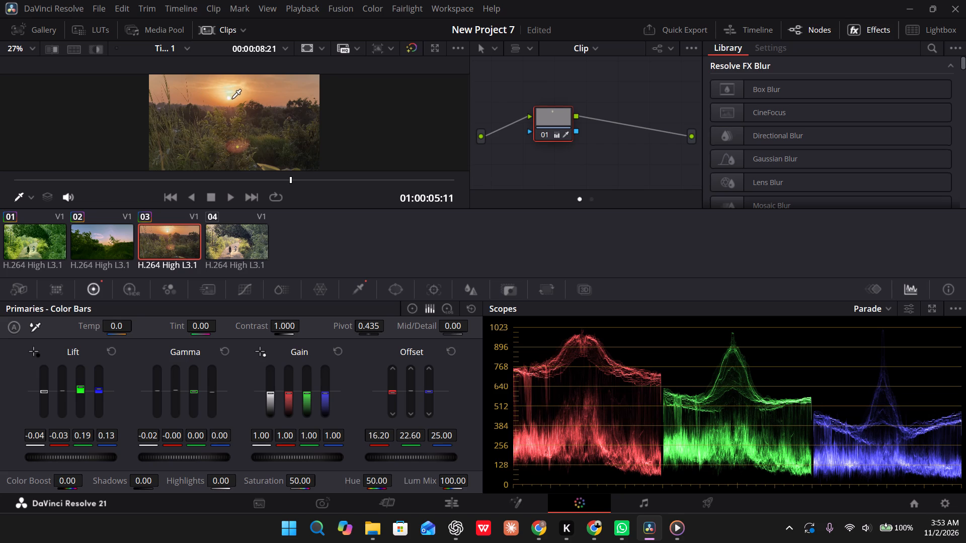
left_click(231, 100)
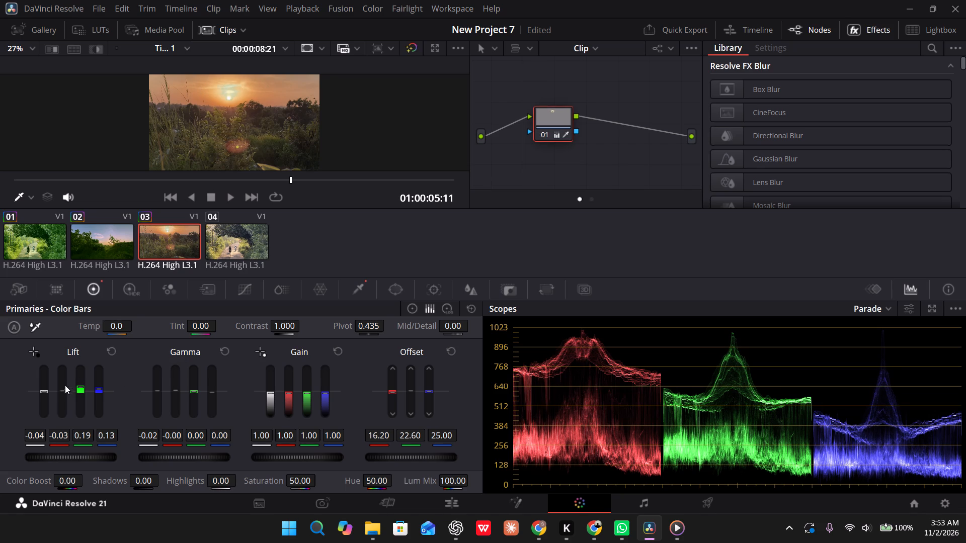
Raise the qualified sun glow's Lift red to 1.00 and Gamma red to 0.19.
left_click_drag(61, 390, 46, 262)
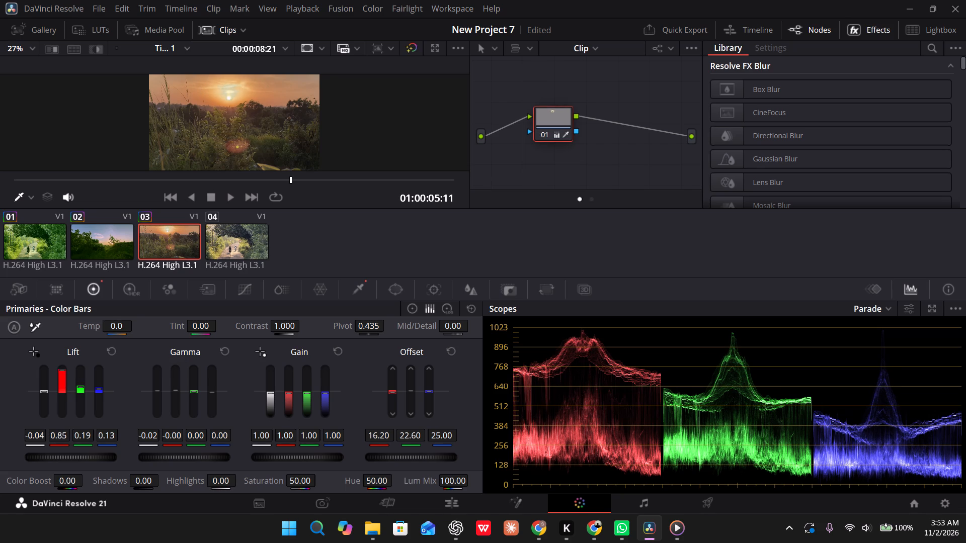
left_click_drag(46, 262, 23, 118)
left_click_drag(173, 389, 174, 328)
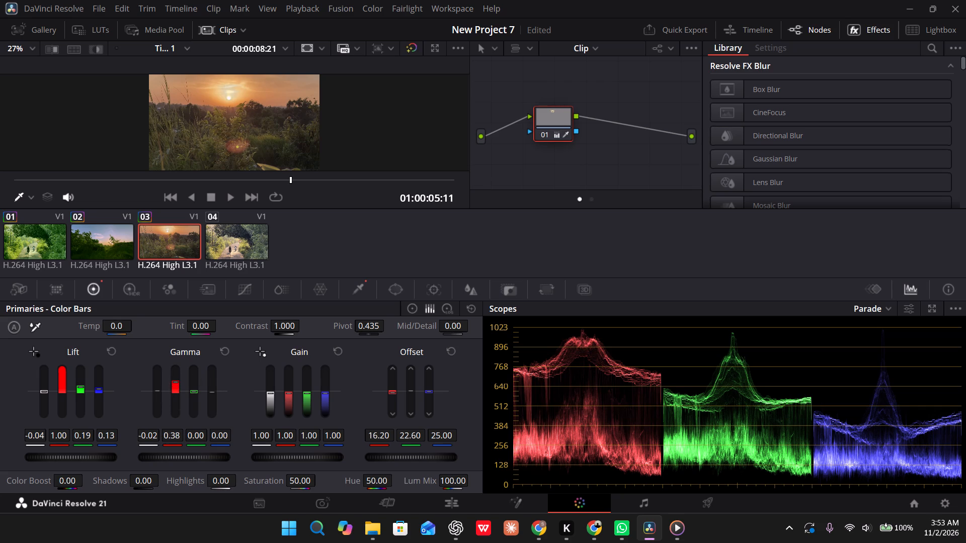
left_click_drag(174, 328, 146, 342)
left_click_drag(146, 342, 143, 346)
Raise the qualified sun glow's Gain red to 1.43 and Offset red to 49.40.
left_click_drag(288, 393, 277, 231)
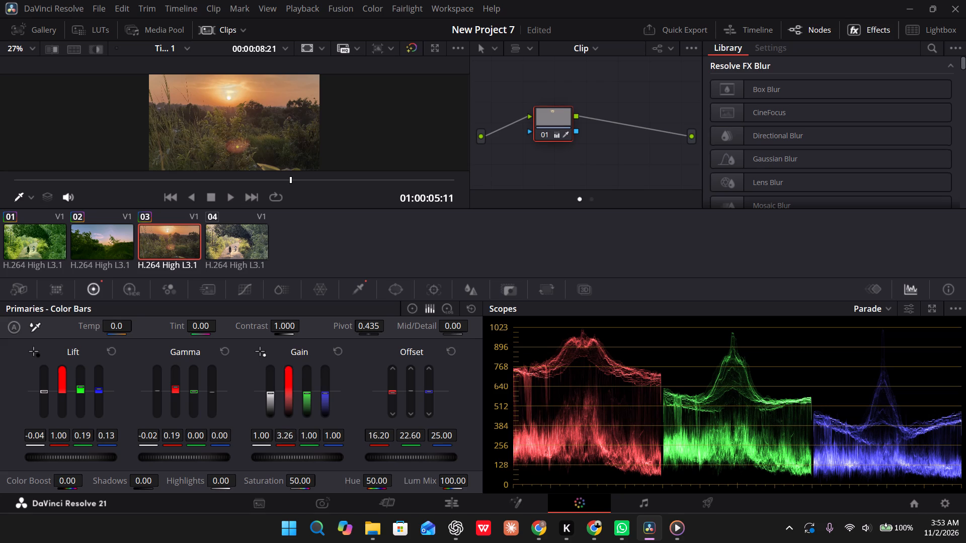
left_click_drag(277, 231, 279, 358)
left_click_drag(393, 390, 393, 352)
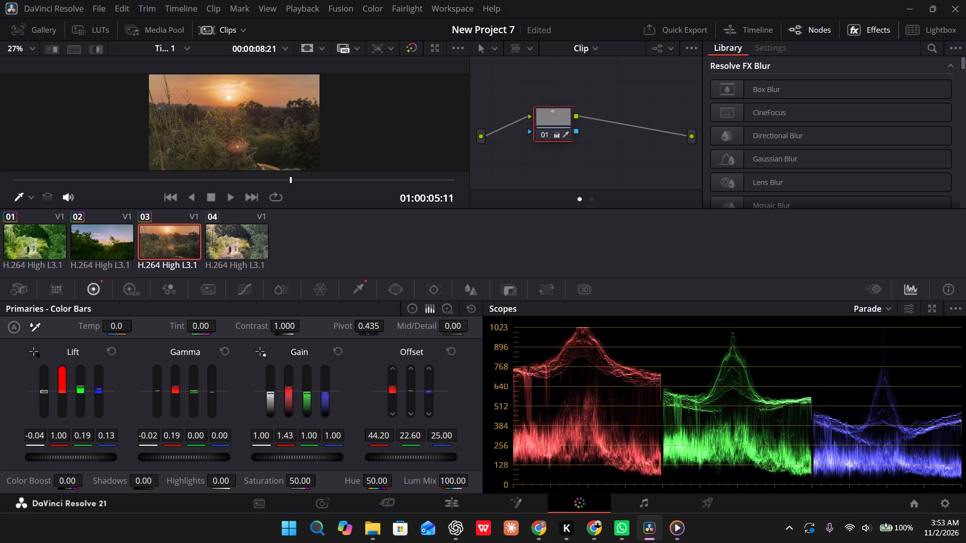
left_click_drag(393, 352, 405, 356)
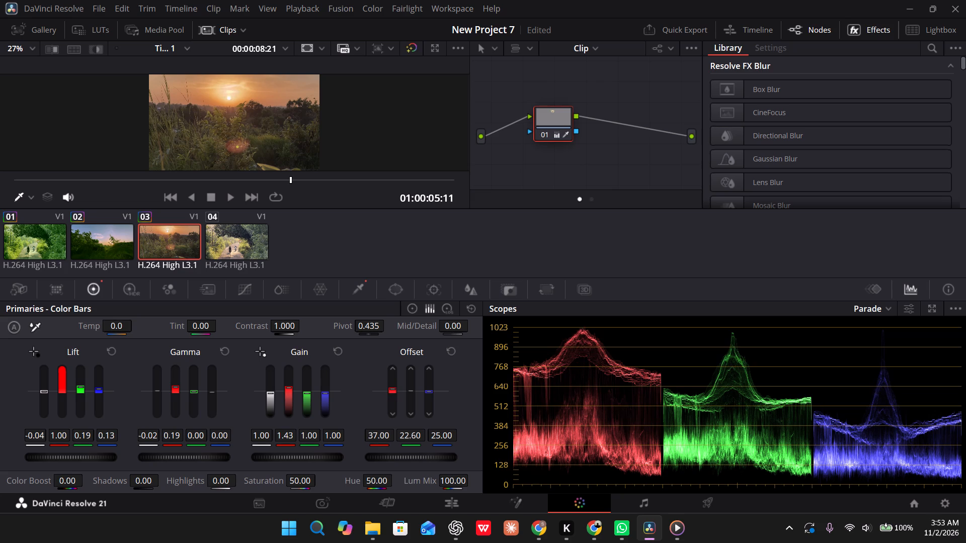
left_click_drag(405, 356, 399, 336)
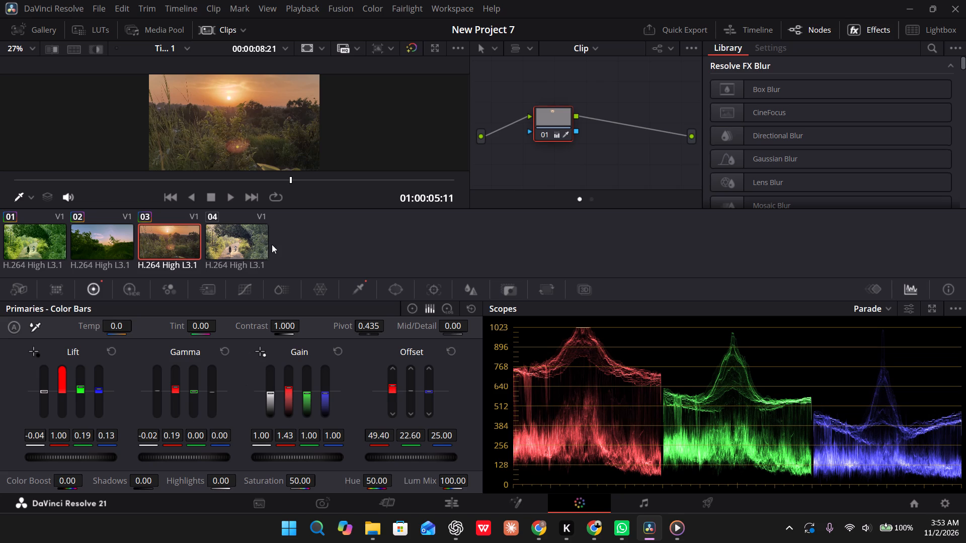
Scrub back and forth through the sunset clip to review the grade on other frames.
left_click_drag(211, 176, 111, 175)
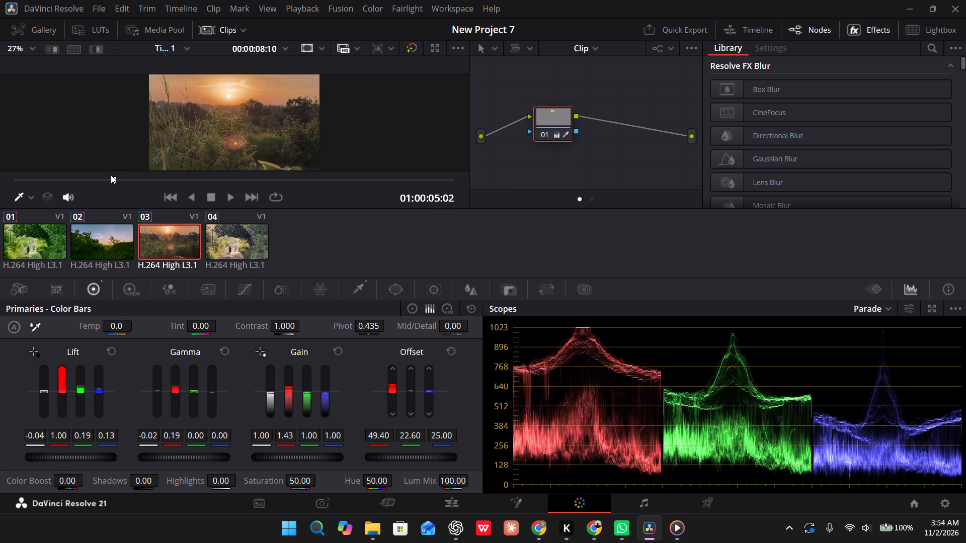
left_click_drag(111, 175, 79, 168)
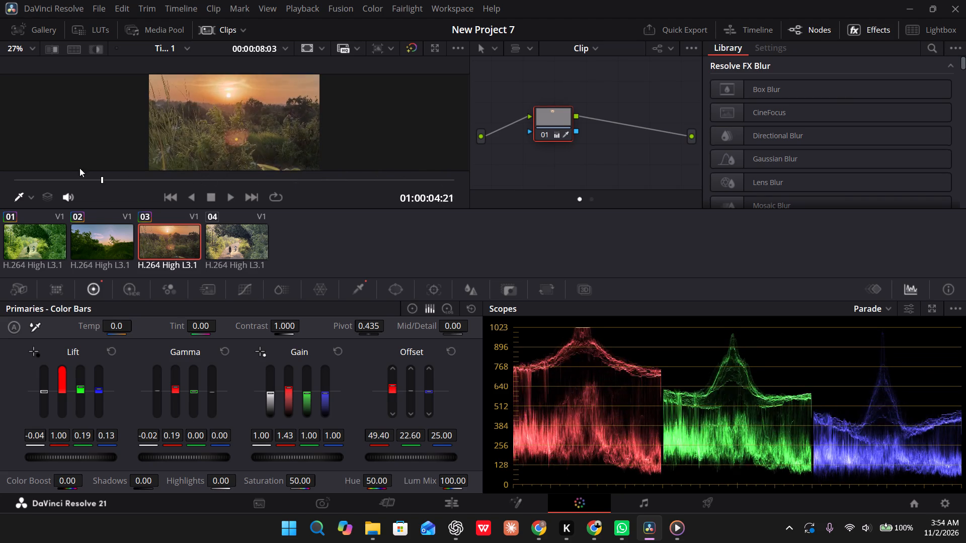
left_click_drag(79, 168, 418, 161)
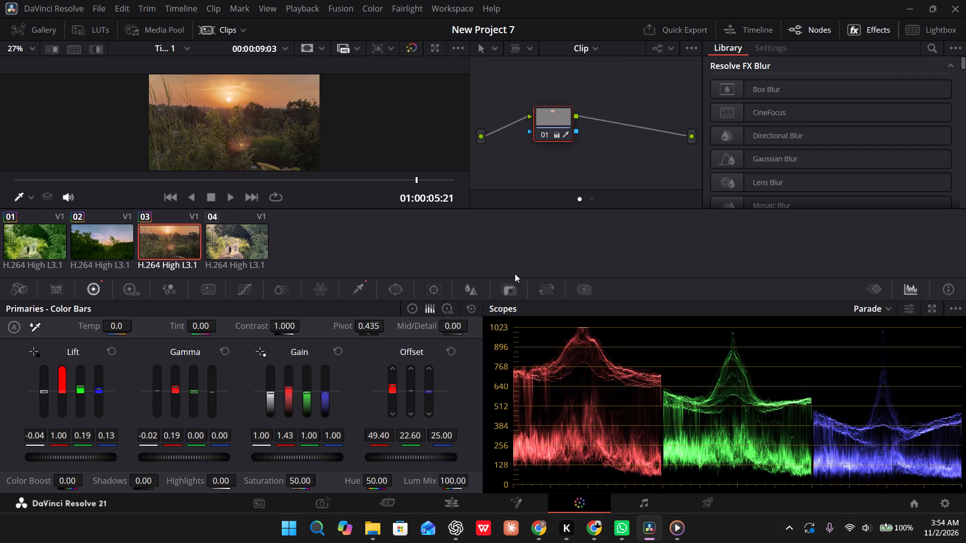